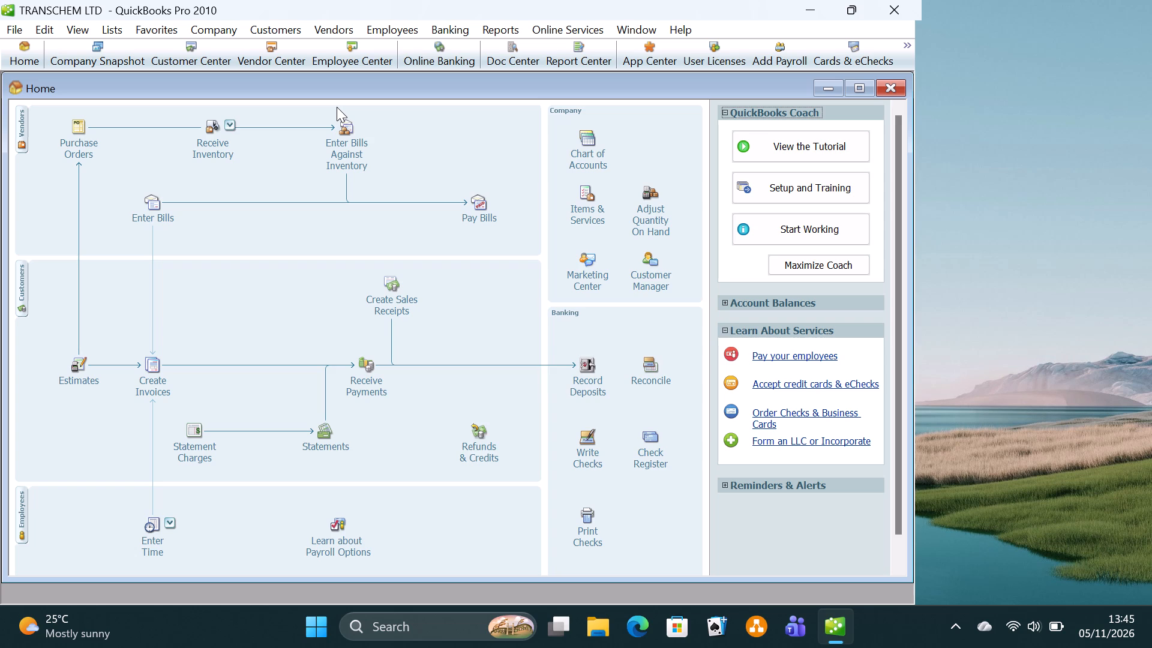
Start a new company file and skip the guided setup interview.
{"action": "left_click", "coordinate": [34, 59]}
{"action": "left_click", "coordinate": [15, 31]}
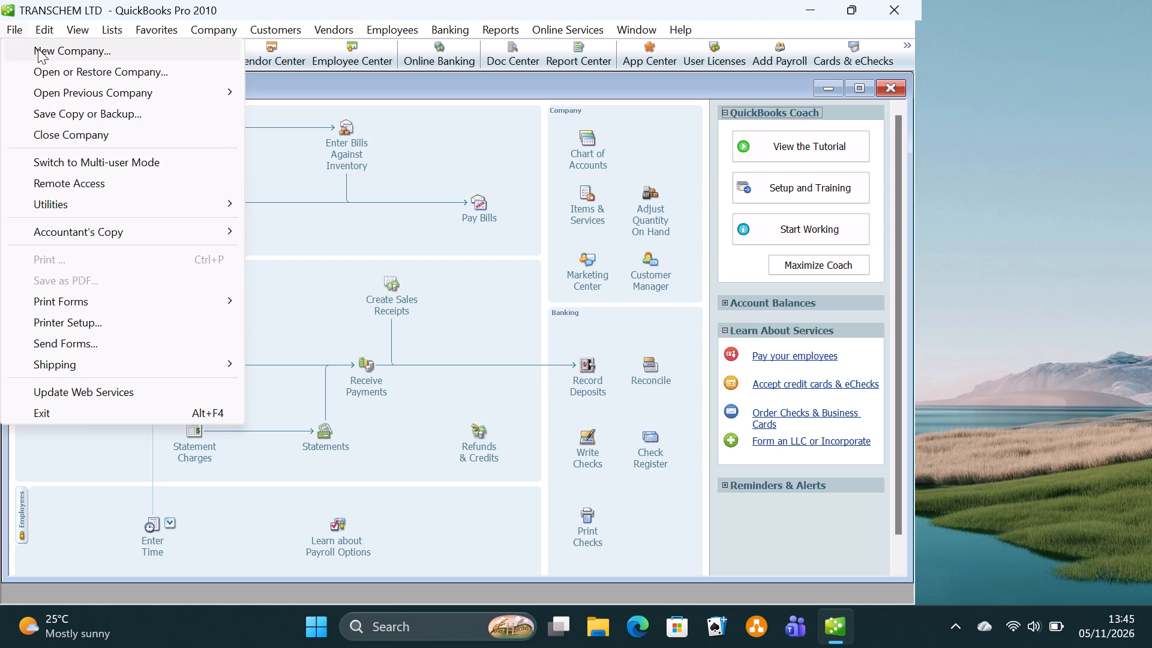
{"action": "left_click", "coordinate": [38, 49]}
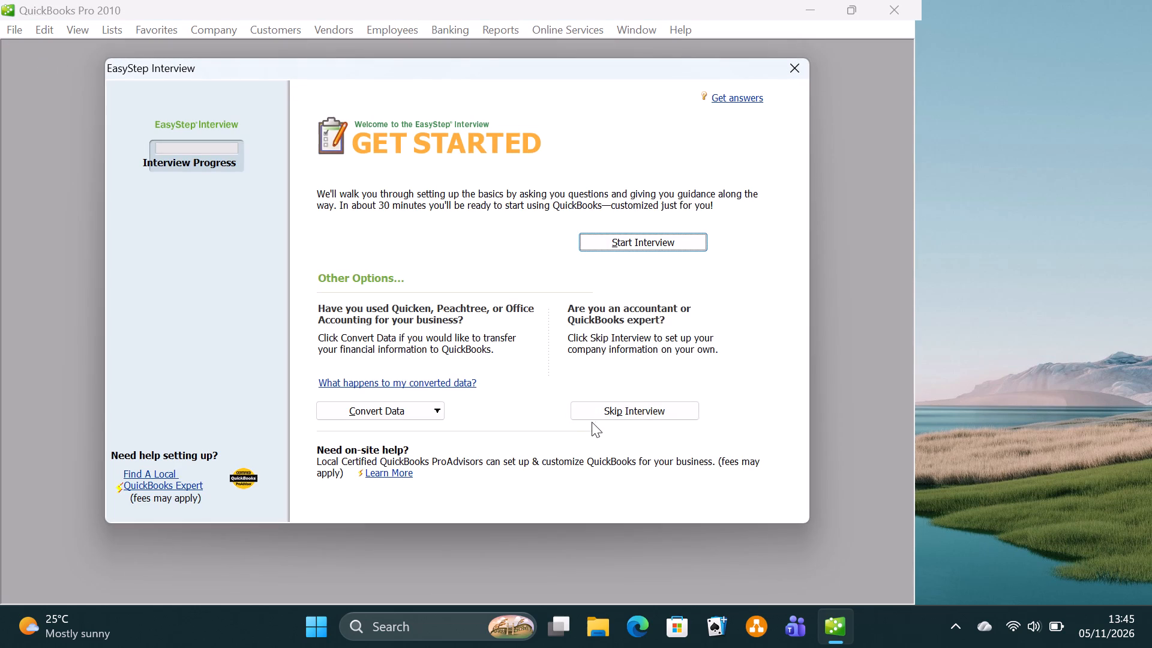
{"action": "left_click", "coordinate": [594, 409]}
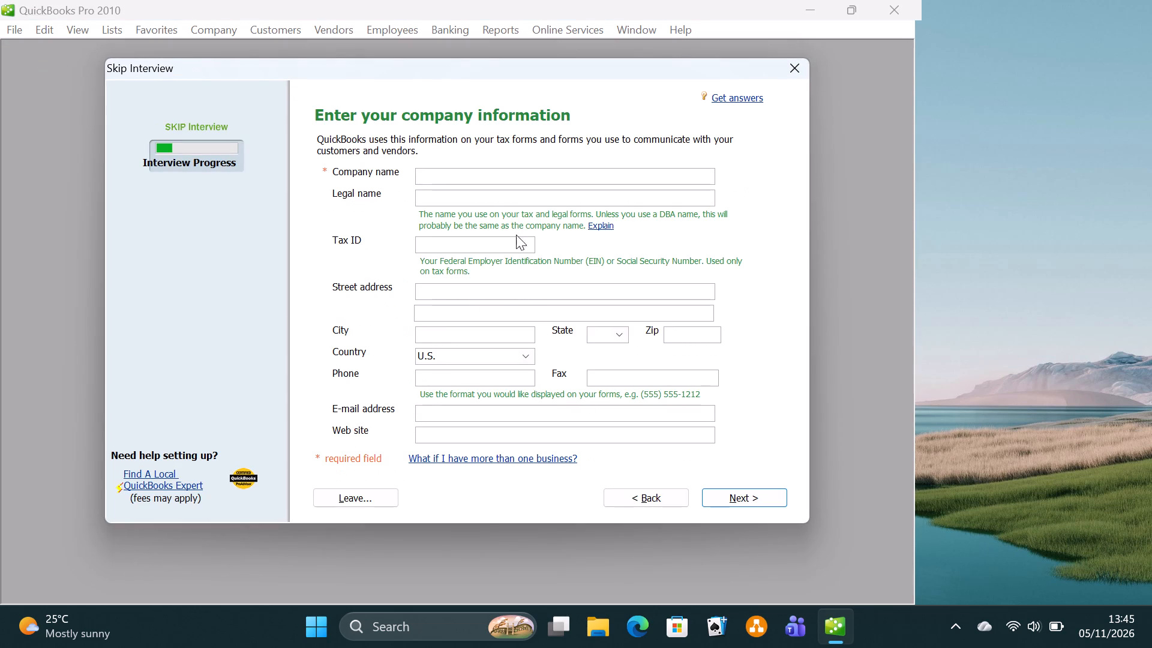
Enter EMORY MALL as the company name and fill in the company's P.O. box as the street address.
{"action": "type", "text": "EMORY MALL"}
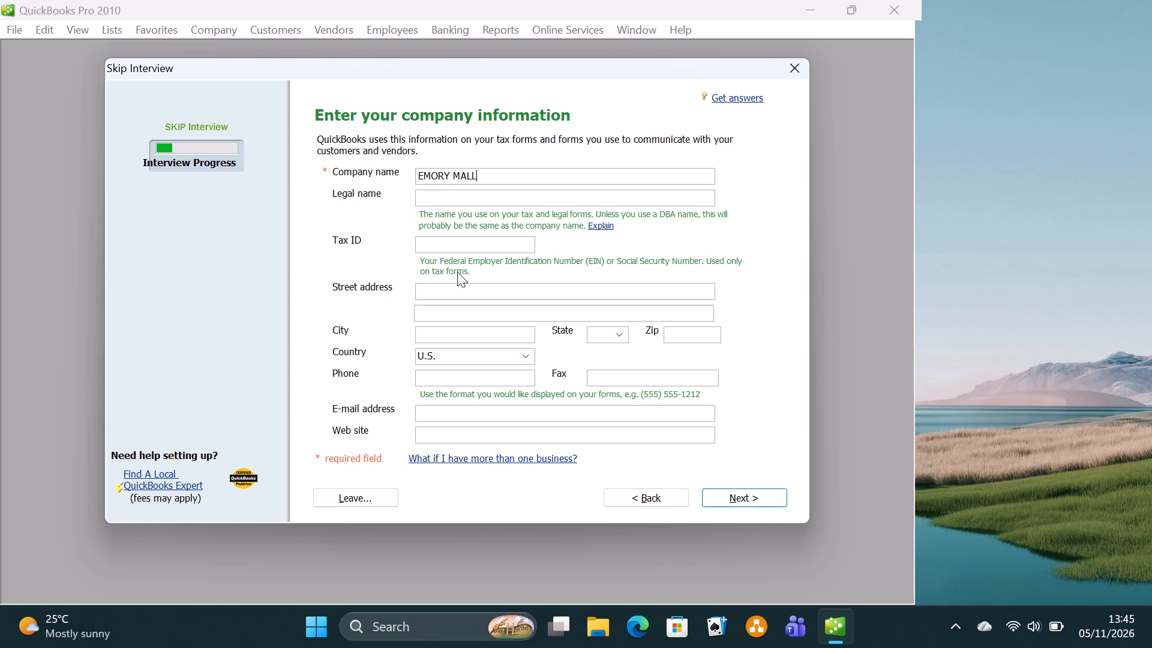
{"action": "left_click", "coordinate": [457, 289]}
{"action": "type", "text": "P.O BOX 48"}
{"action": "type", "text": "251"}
Set the company's state to KY, country to Other and city to NAIROBI, and continue past the company information.
{"action": "left_click", "coordinate": [618, 340]}
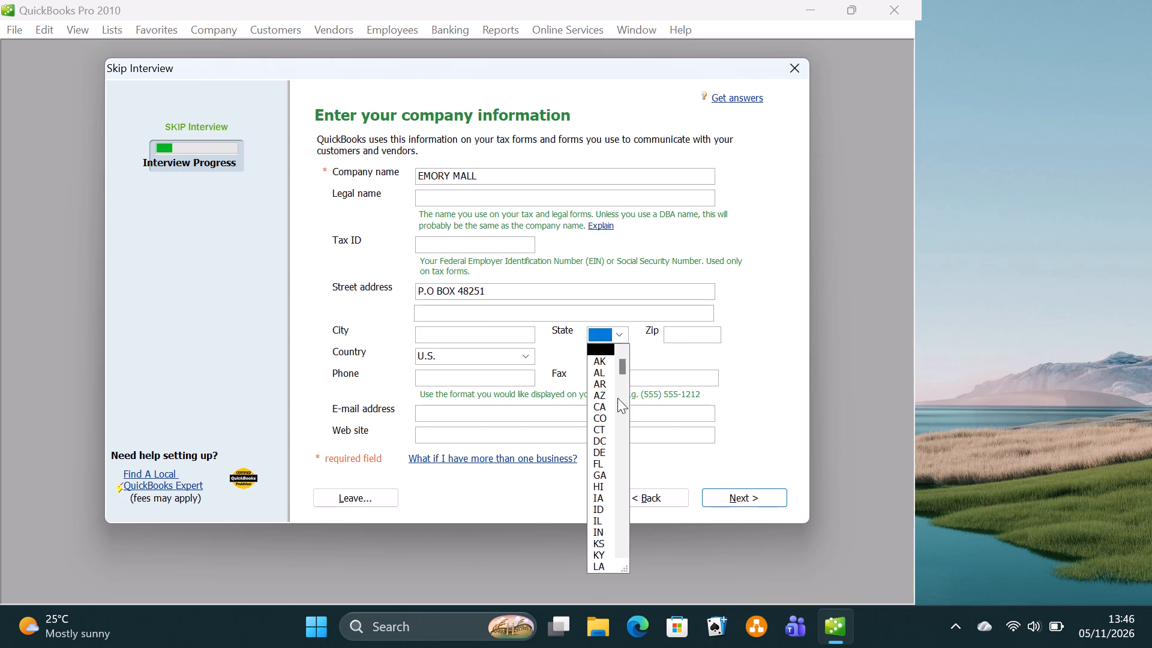
{"action": "left_click", "coordinate": [601, 557]}
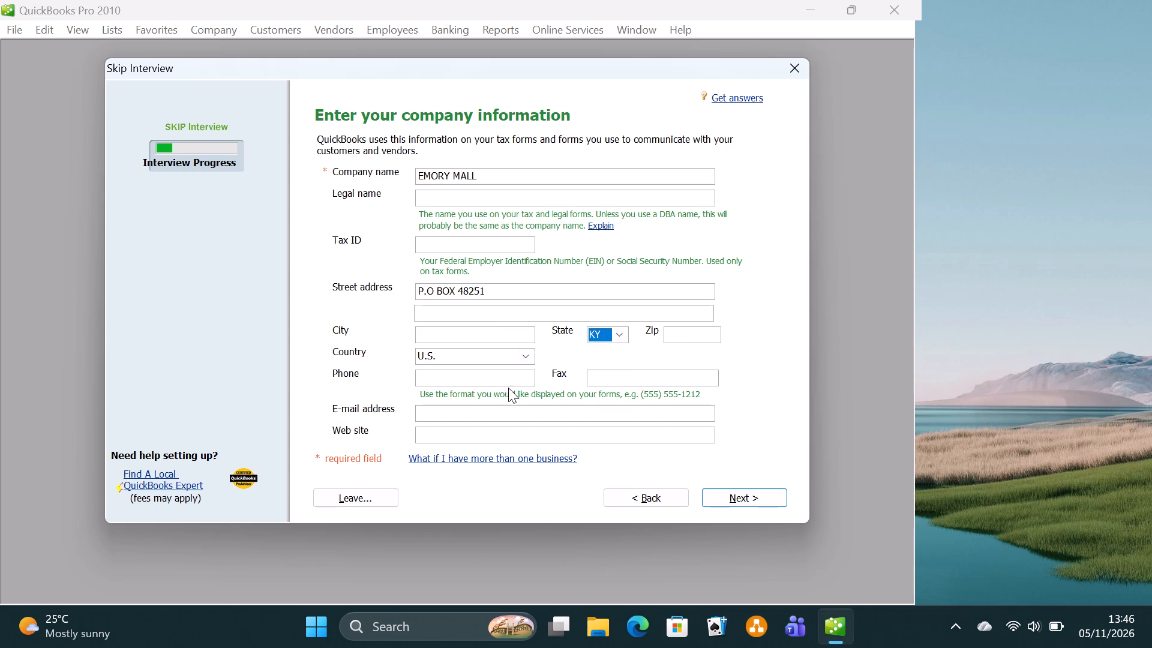
{"action": "left_click", "coordinate": [524, 358]}
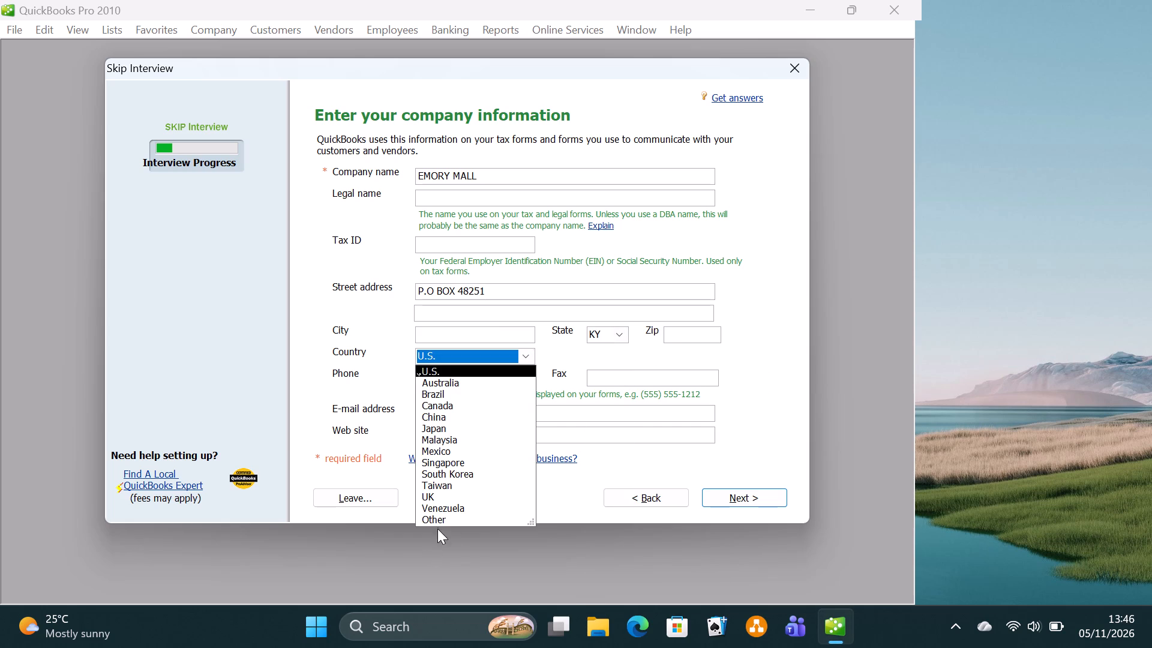
{"action": "left_click", "coordinate": [441, 513]}
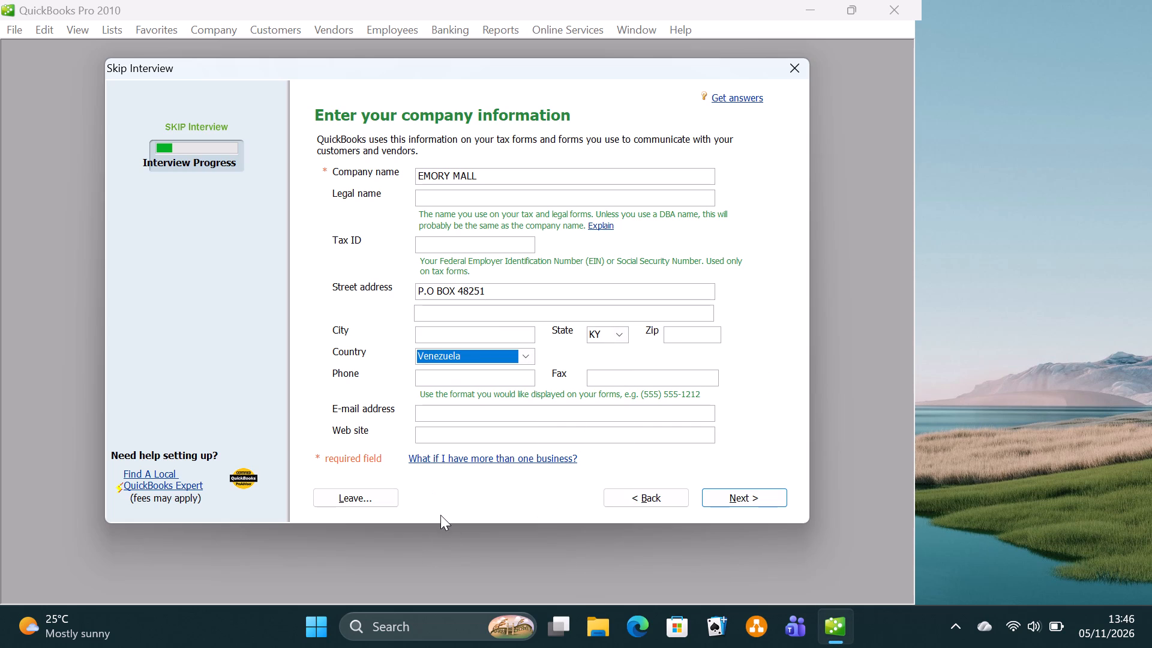
{"action": "left_click_drag", "start_coordinate": [524, 354], "coordinate": [458, 520]}
{"action": "left_click_drag", "start_coordinate": [458, 520], "coordinate": [470, 436]}
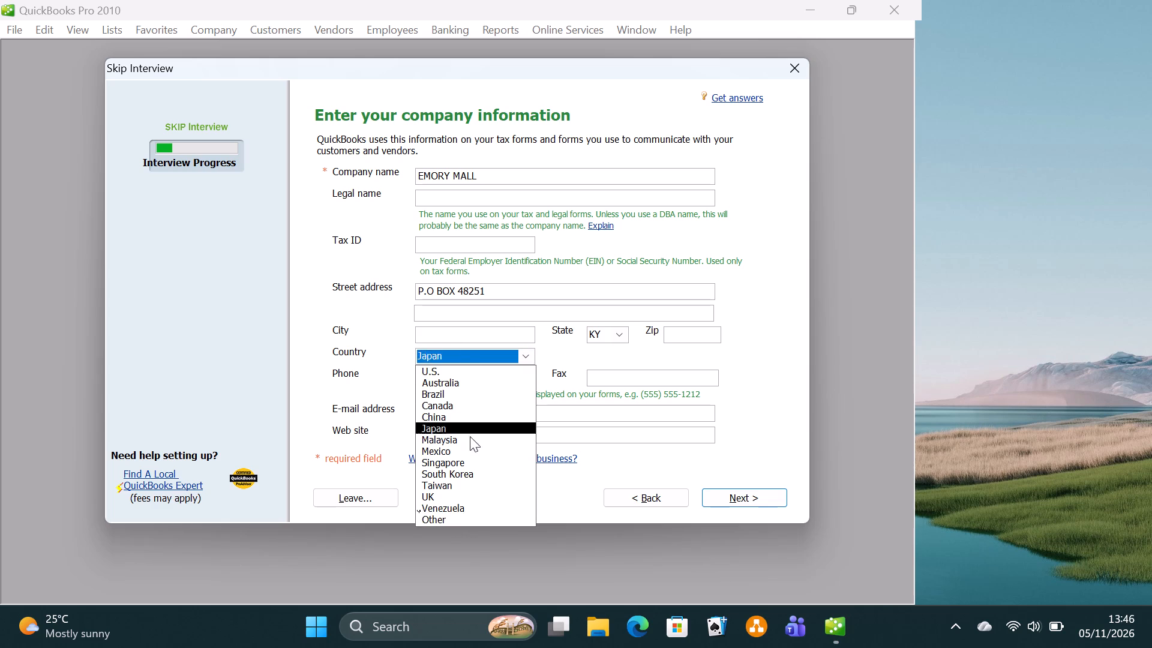
{"action": "left_click_drag", "start_coordinate": [470, 436], "coordinate": [437, 521]}
{"action": "left_click", "coordinate": [437, 521]}
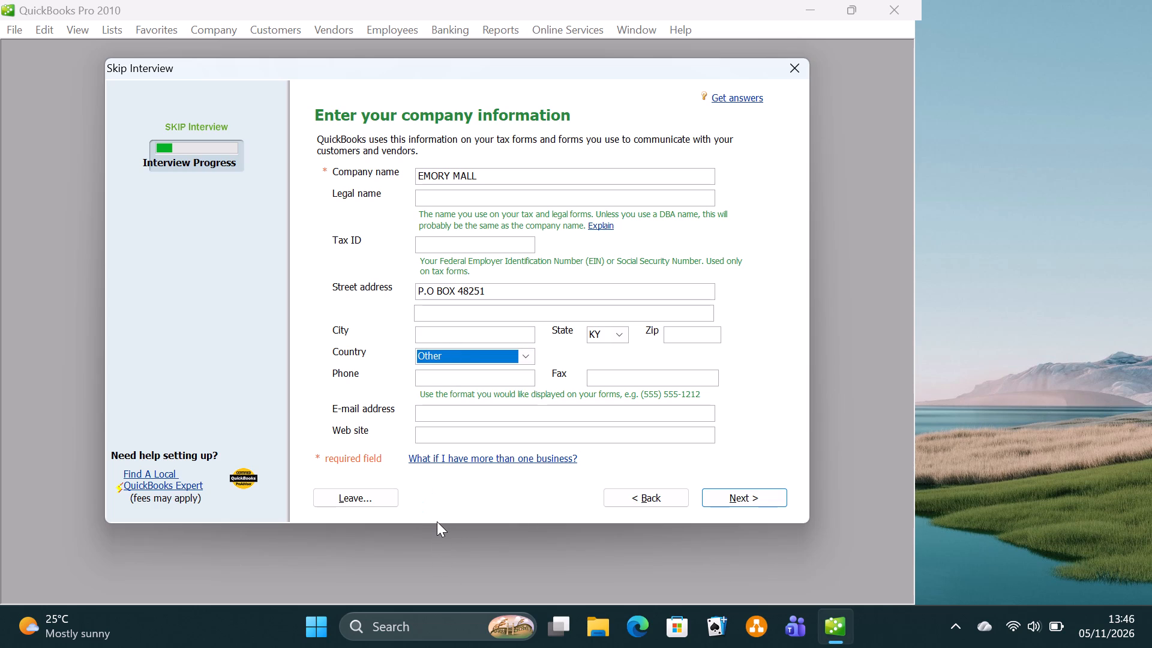
{"action": "left_click", "coordinate": [433, 337]}
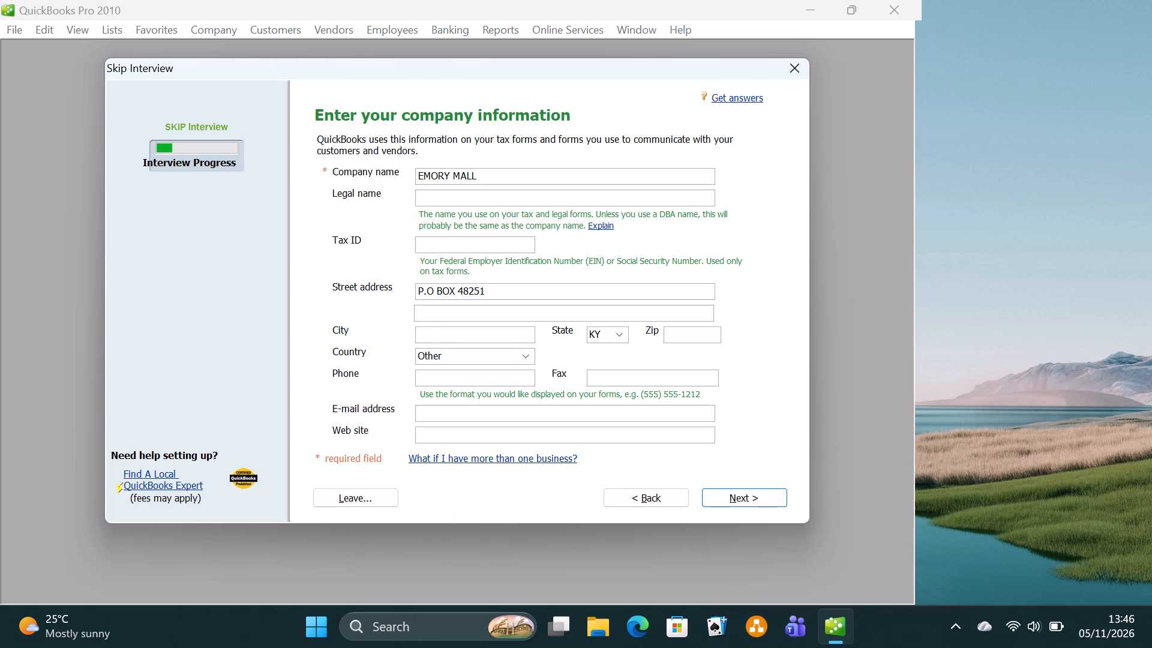
{"action": "type", "text": "NAIROBI"}
{"action": "left_click", "coordinate": [730, 495]}
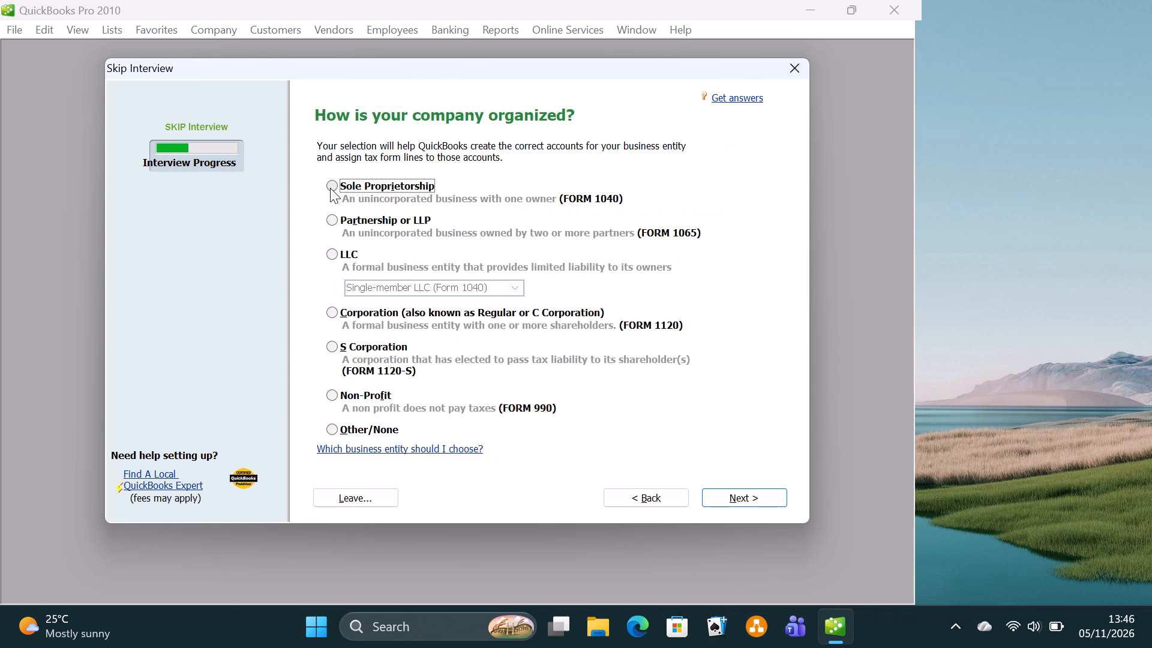
Set the company organization to Sole Proprietorship and the fiscal year to start in February.
{"action": "left_click", "coordinate": [330, 187]}
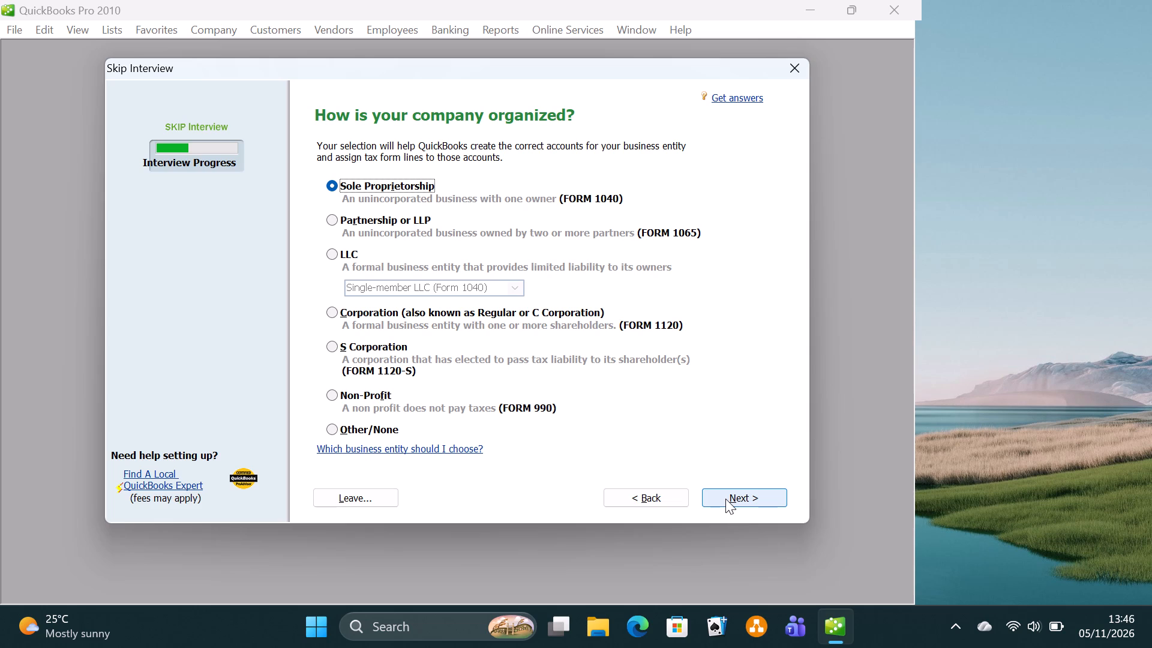
{"action": "left_click", "coordinate": [725, 499]}
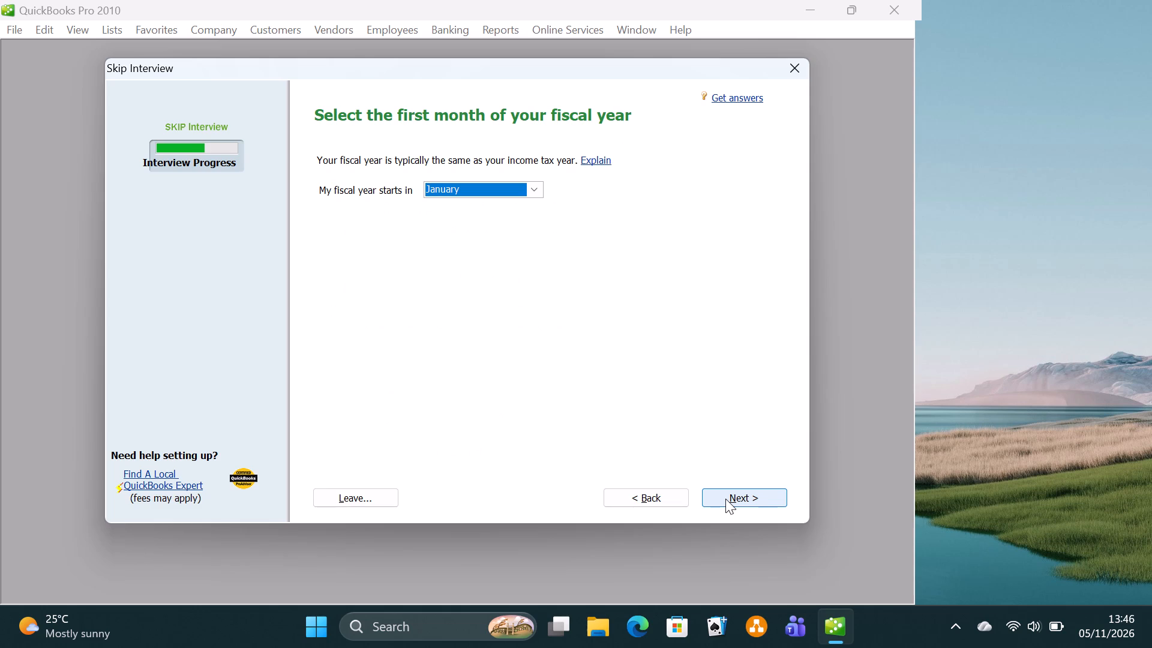
{"action": "left_click", "coordinate": [534, 188]}
{"action": "left_click", "coordinate": [474, 217]}
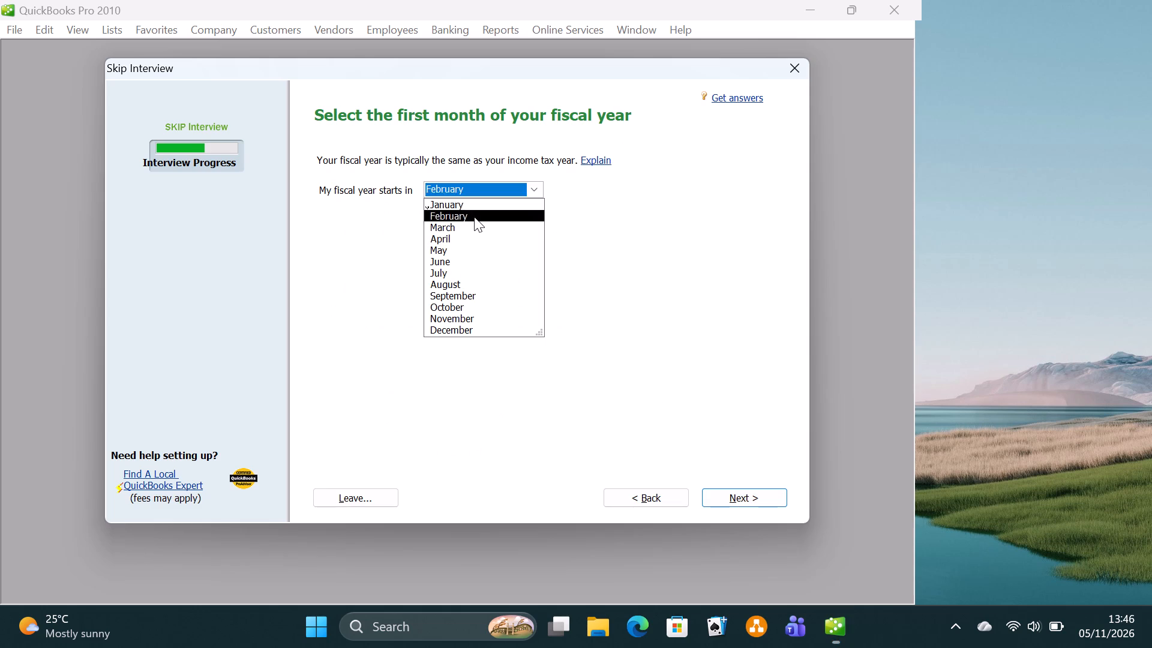
{"action": "left_click", "coordinate": [722, 497]}
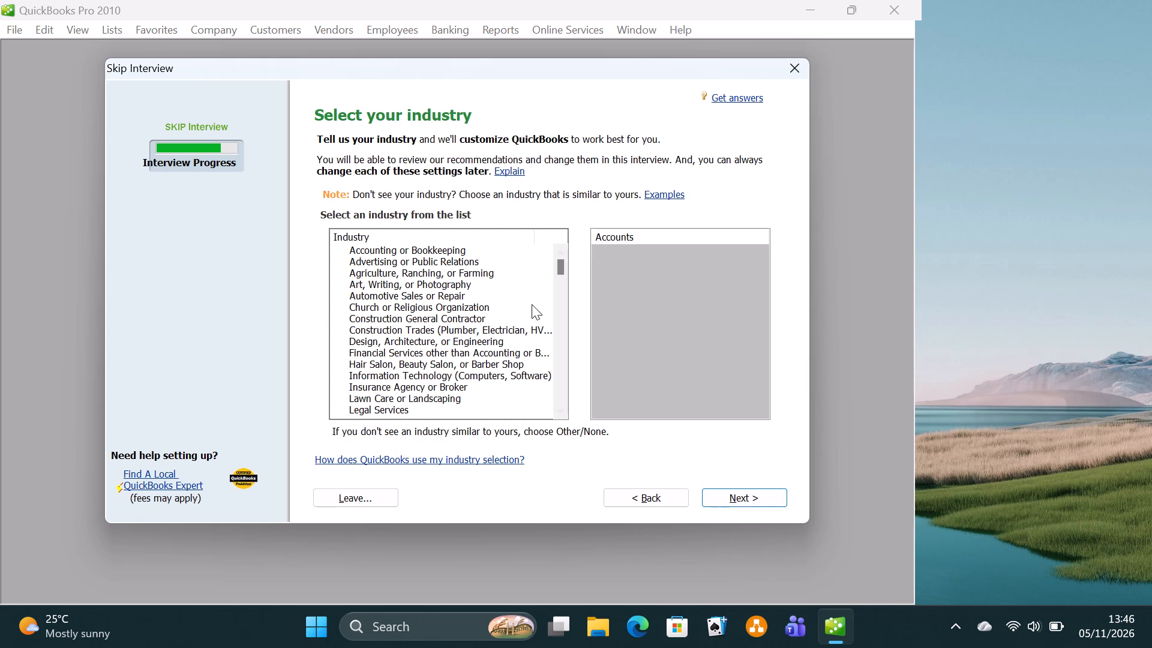
Choose Wholesale Distribution and Sales as the company's industry.
{"action": "left_click_drag", "start_coordinate": [558, 269], "coordinate": [557, 416]}
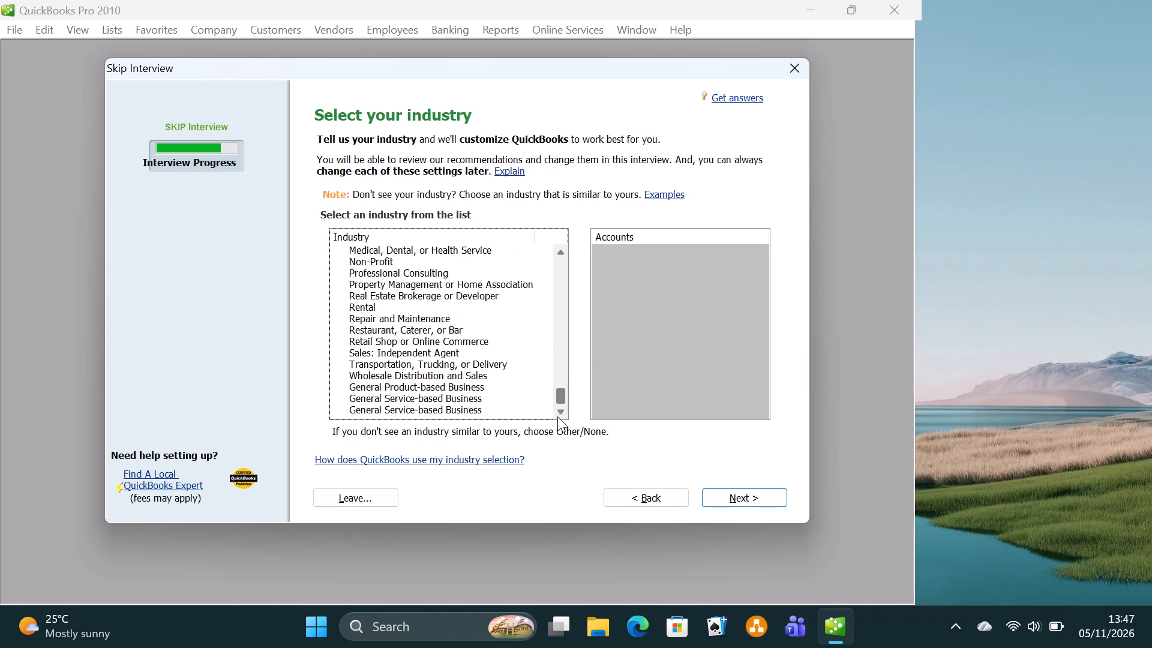
{"action": "left_click_drag", "start_coordinate": [557, 416], "coordinate": [562, 408]}
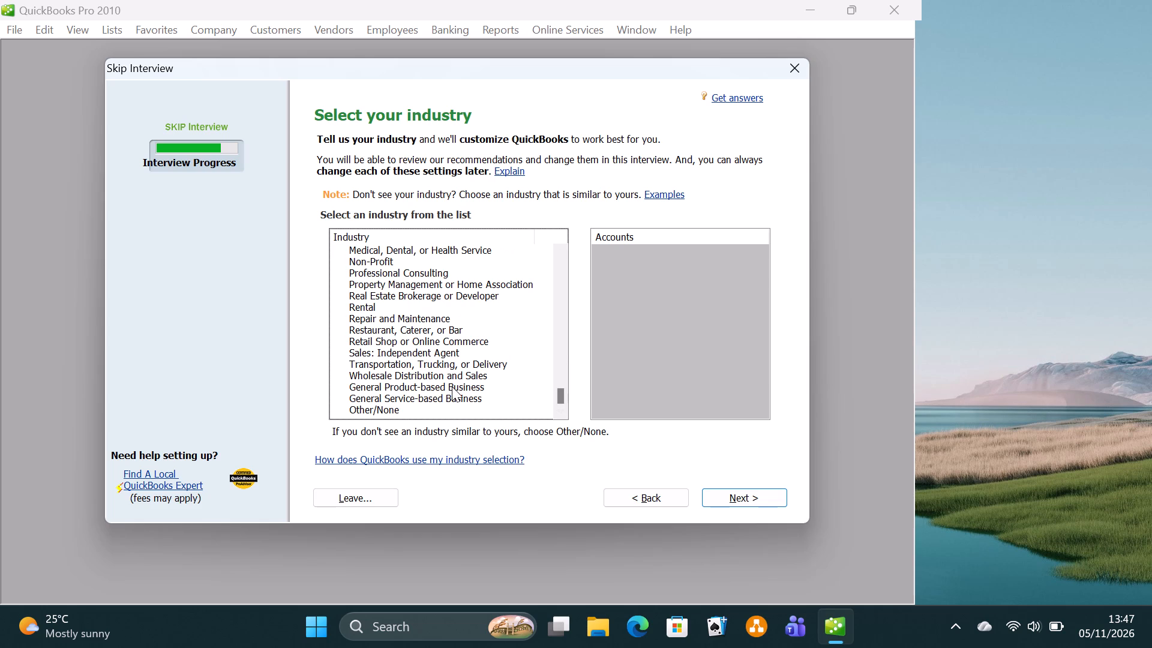
{"action": "left_click", "coordinate": [437, 377]}
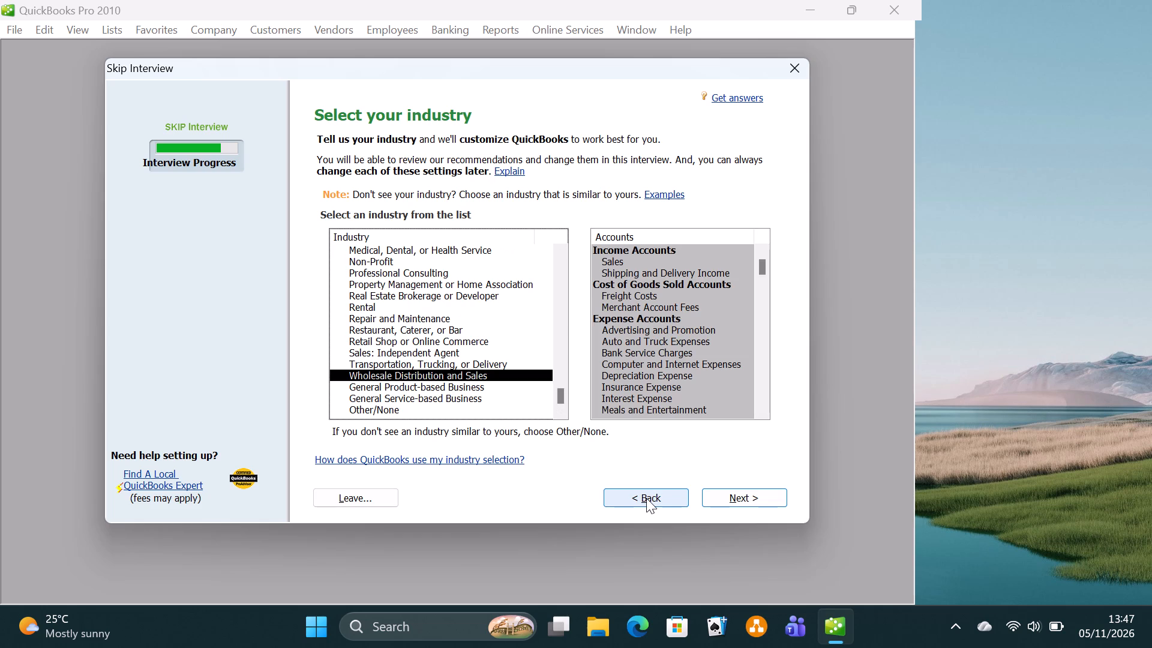
{"action": "left_click", "coordinate": [722, 499]}
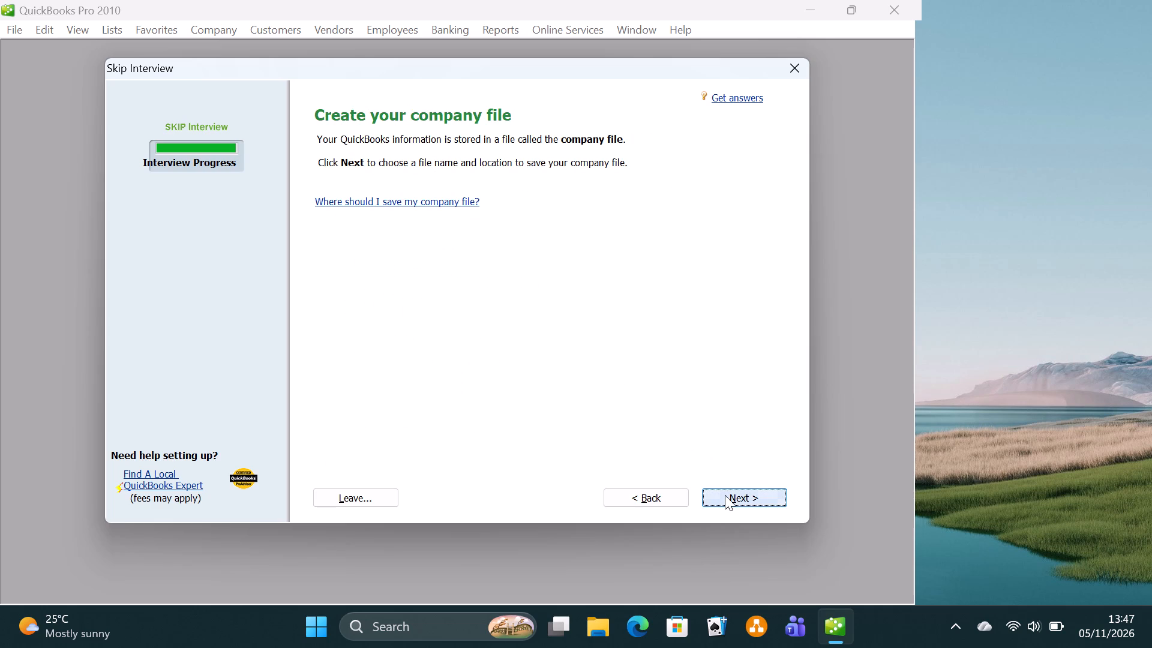
Save the company file as EMORY MALL in a new Desktop folder named EMORY and finish the setup.
{"action": "left_click", "coordinate": [725, 495]}
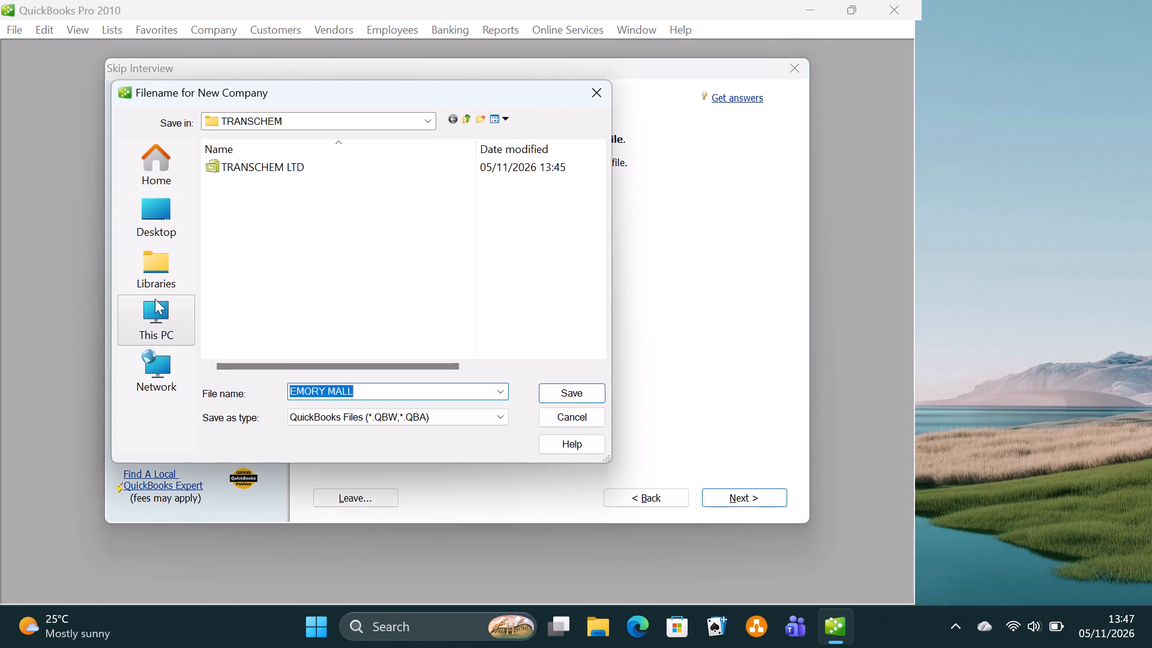
{"action": "left_click", "coordinate": [145, 209]}
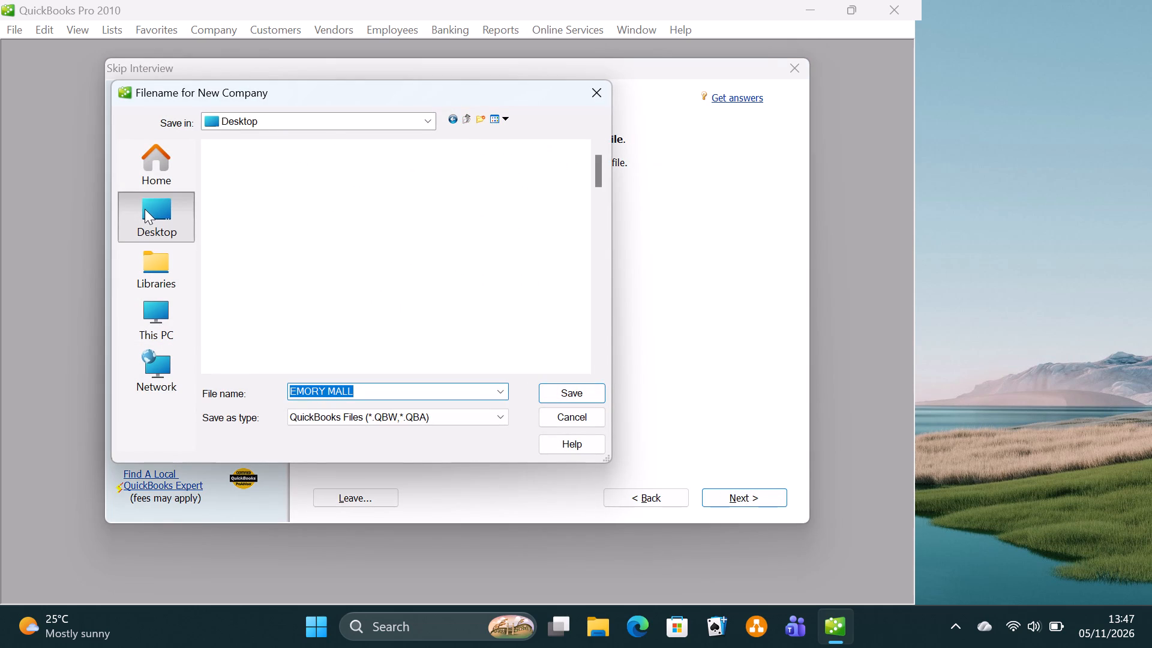
{"action": "left_click", "coordinate": [478, 116]}
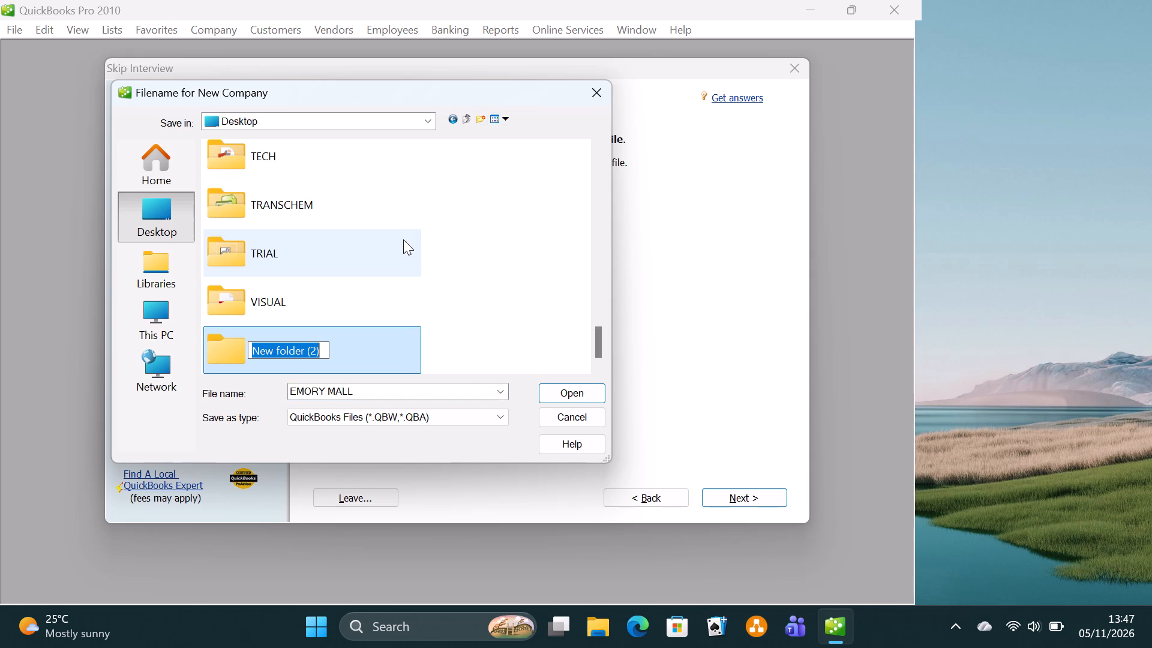
{"action": "type", "text": "EMOR"}
{"action": "key", "text": "y"}
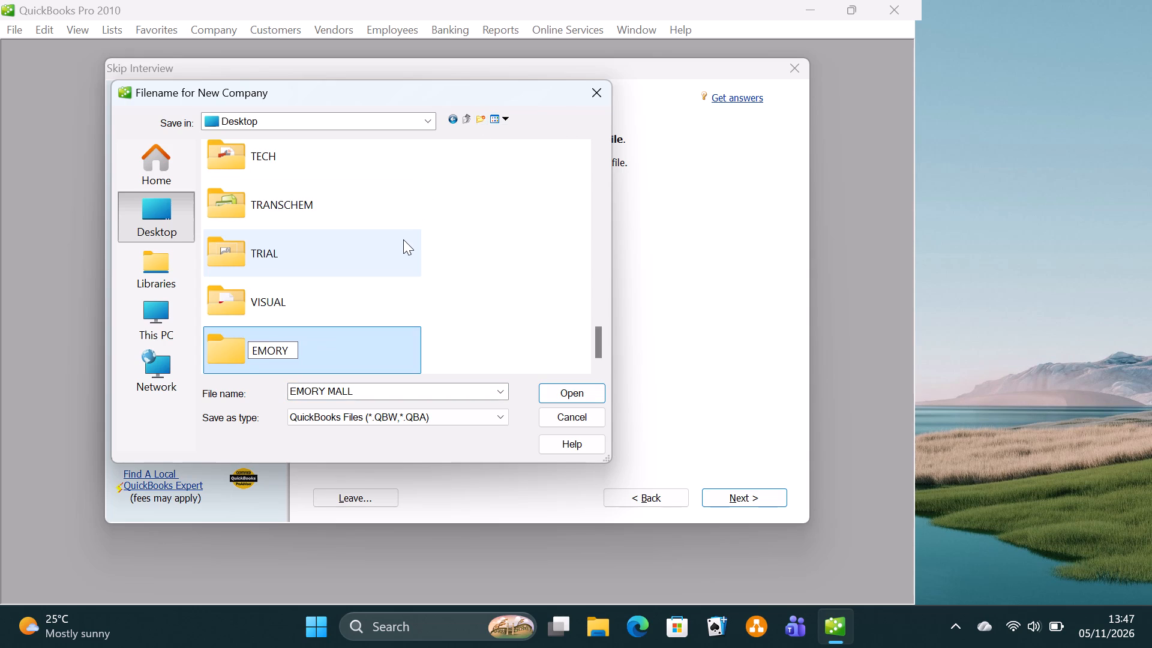
{"action": "left_click", "coordinate": [561, 394]}
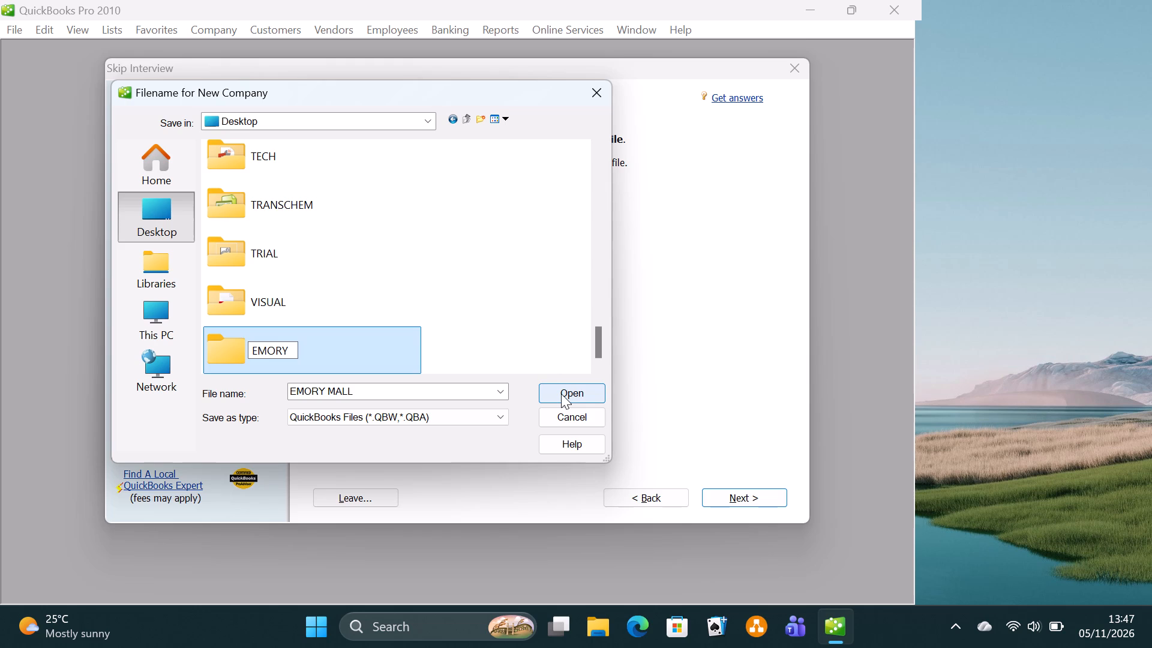
{"action": "left_click", "coordinate": [561, 394]}
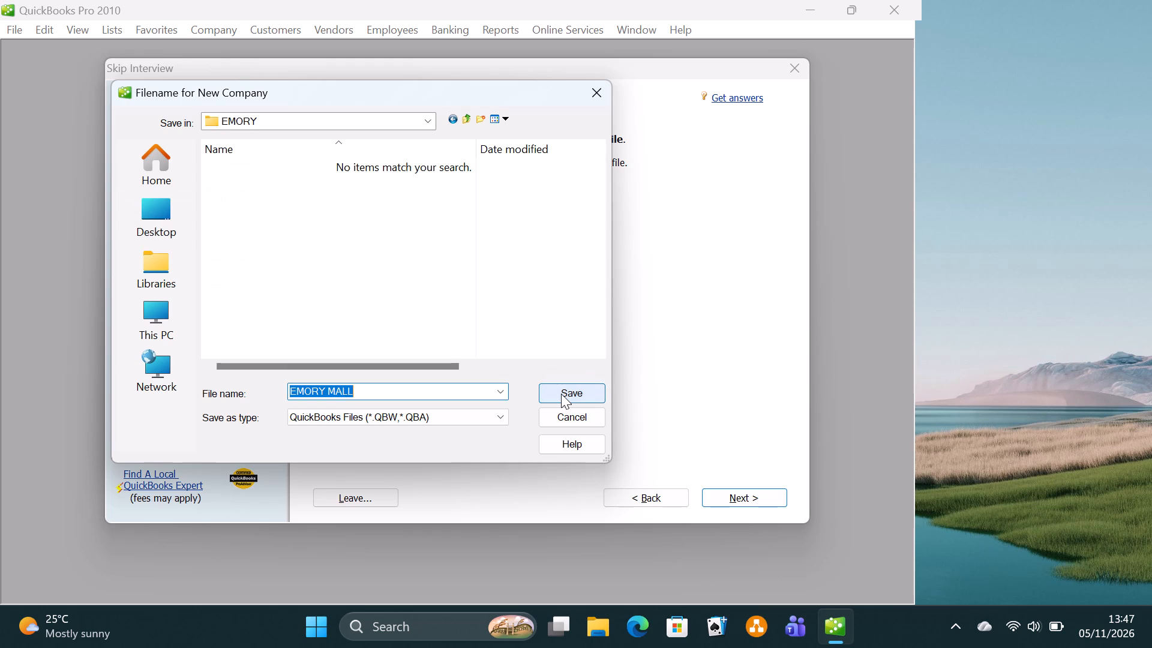
{"action": "left_click", "coordinate": [561, 394]}
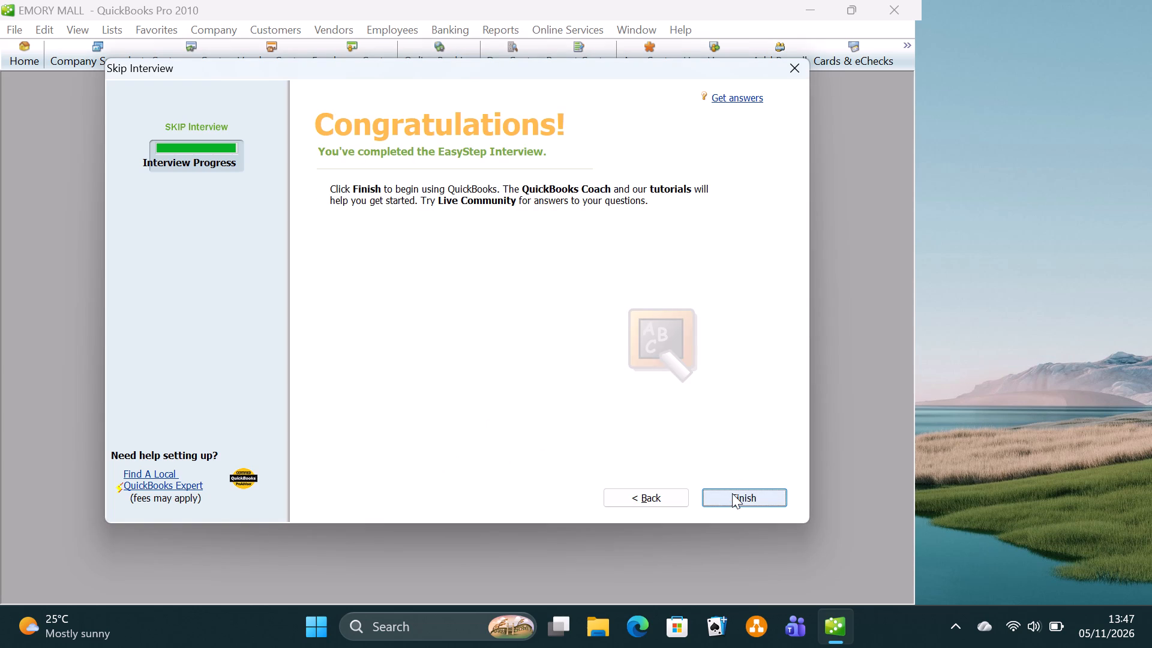
{"action": "left_click", "coordinate": [732, 493]}
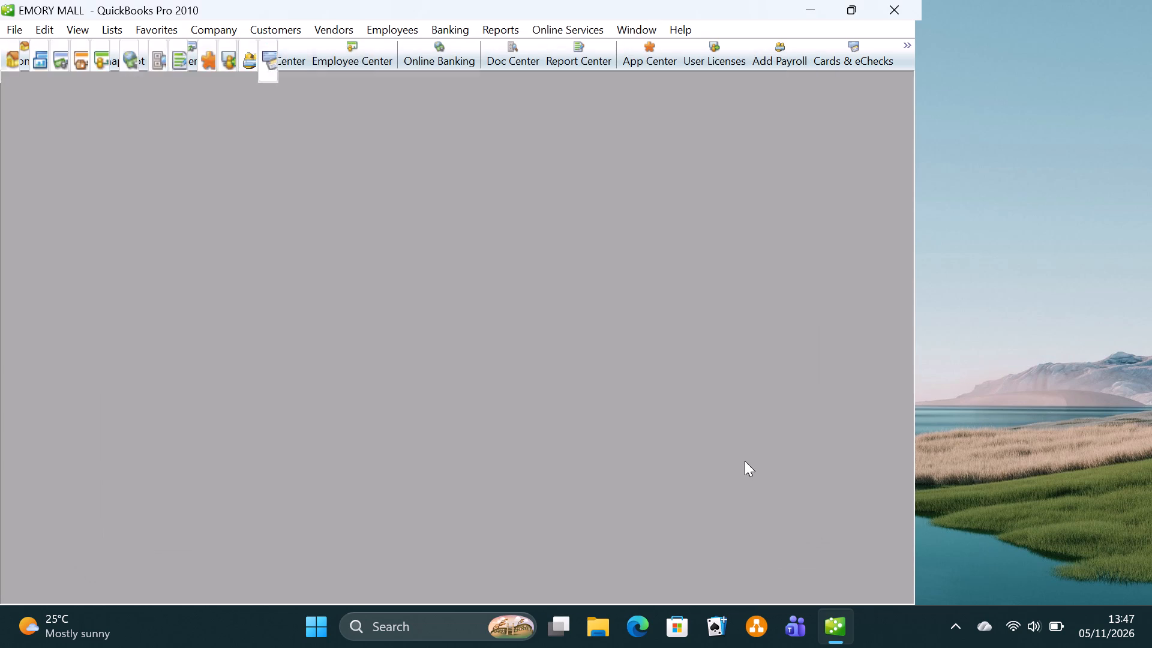
Dismiss the first script error and move the remaining one clear of the company file window.
{"action": "left_click", "coordinate": [43, 28]}
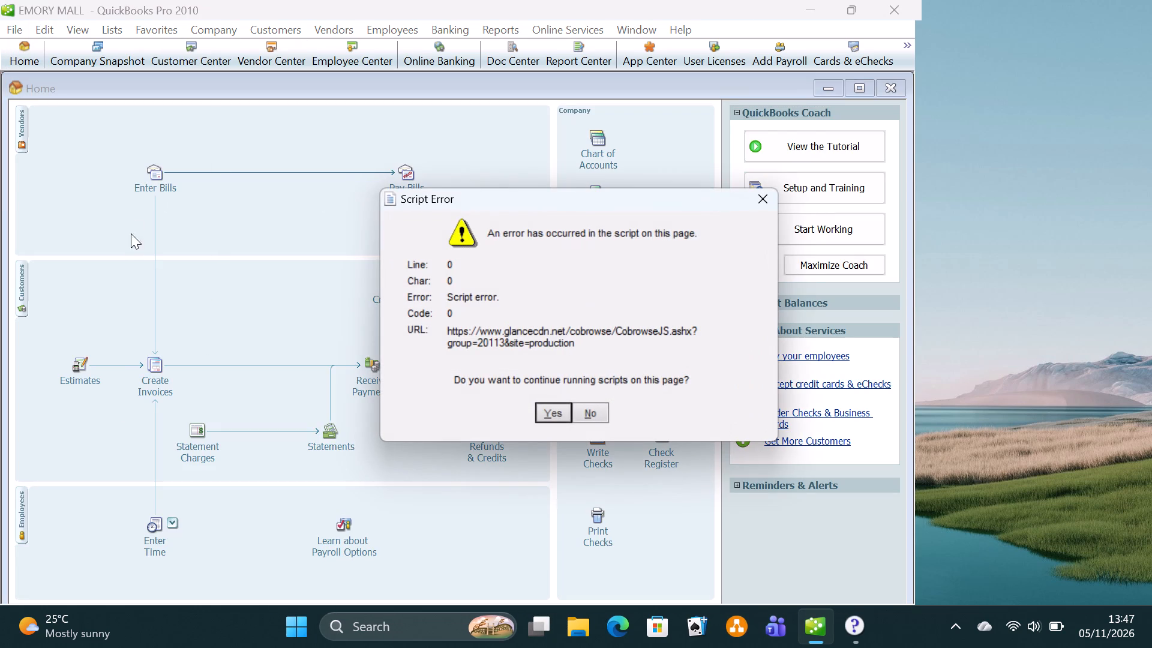
{"action": "left_click", "coordinate": [760, 196]}
{"action": "left_click_drag", "start_coordinate": [599, 205], "coordinate": [655, 184]}
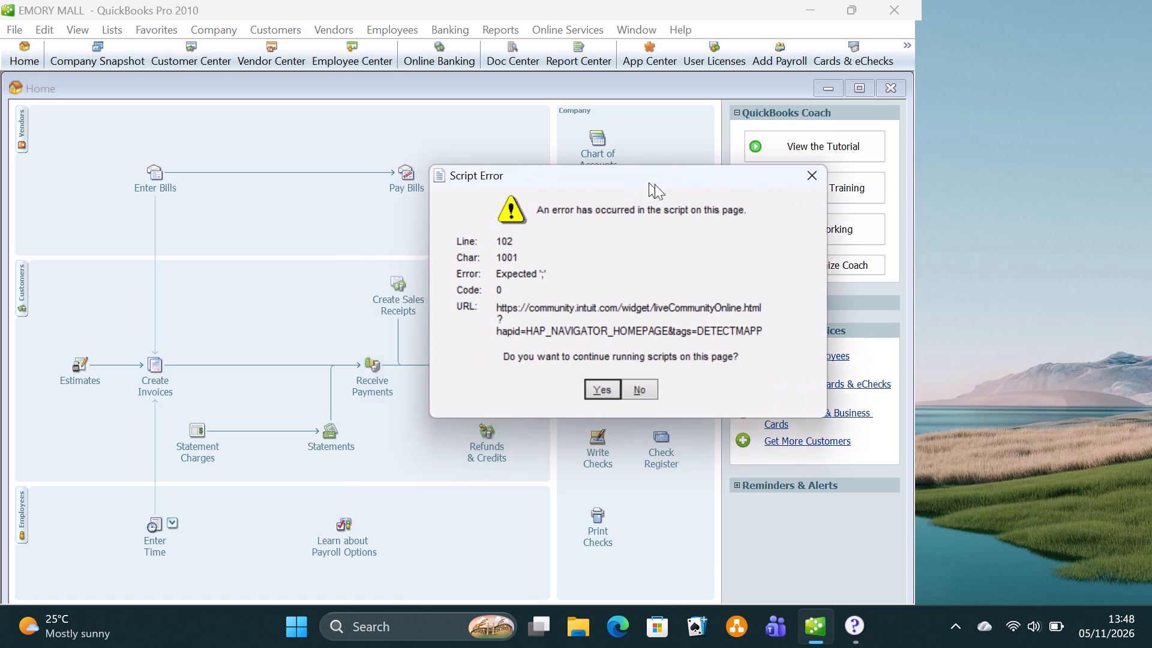
{"action": "left_click_drag", "start_coordinate": [655, 184], "coordinate": [1151, 0]}
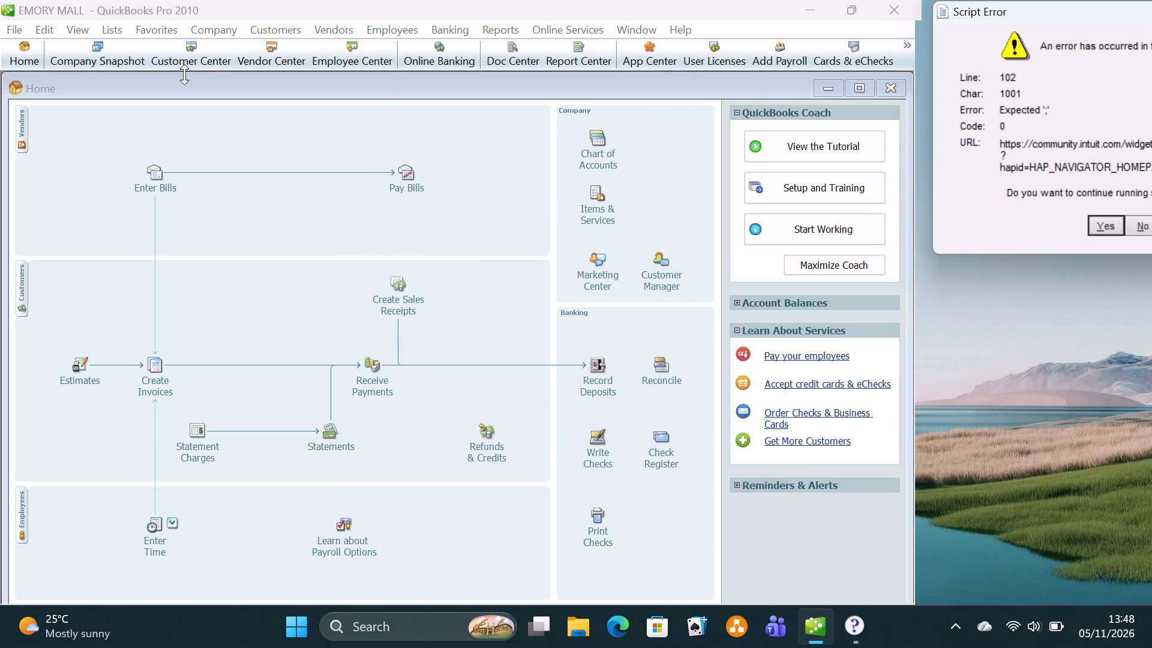
Activate inventory and purchase orders in the company's Items & Inventory preferences and save the change.
{"action": "left_click", "coordinate": [43, 30]}
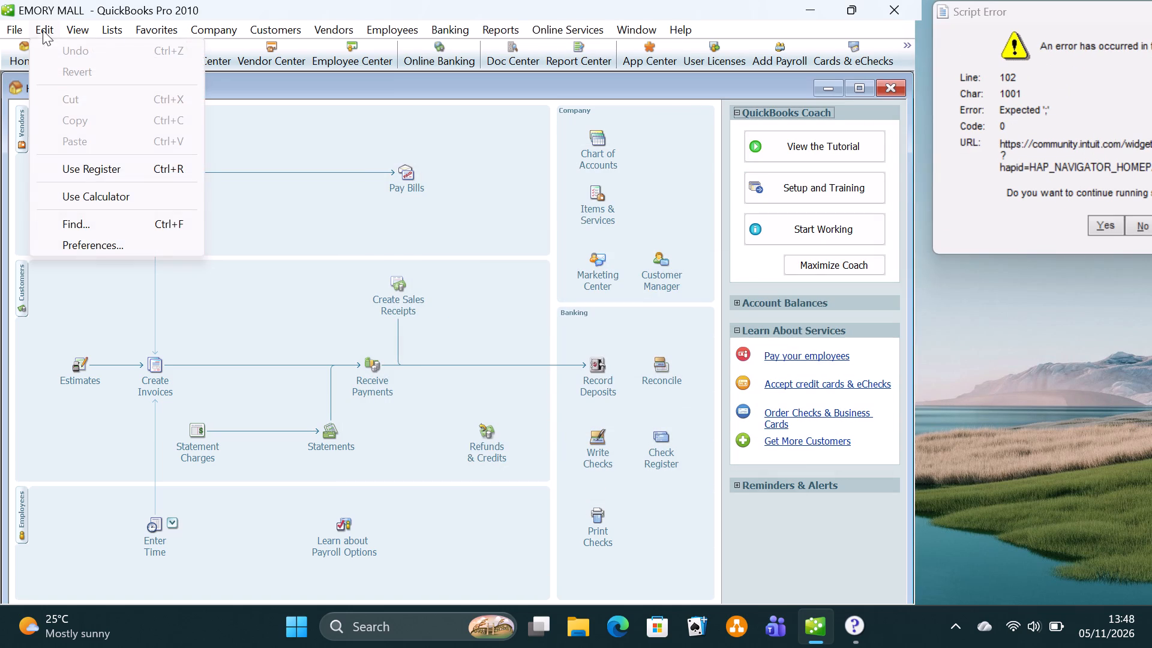
{"action": "left_click", "coordinate": [91, 242]}
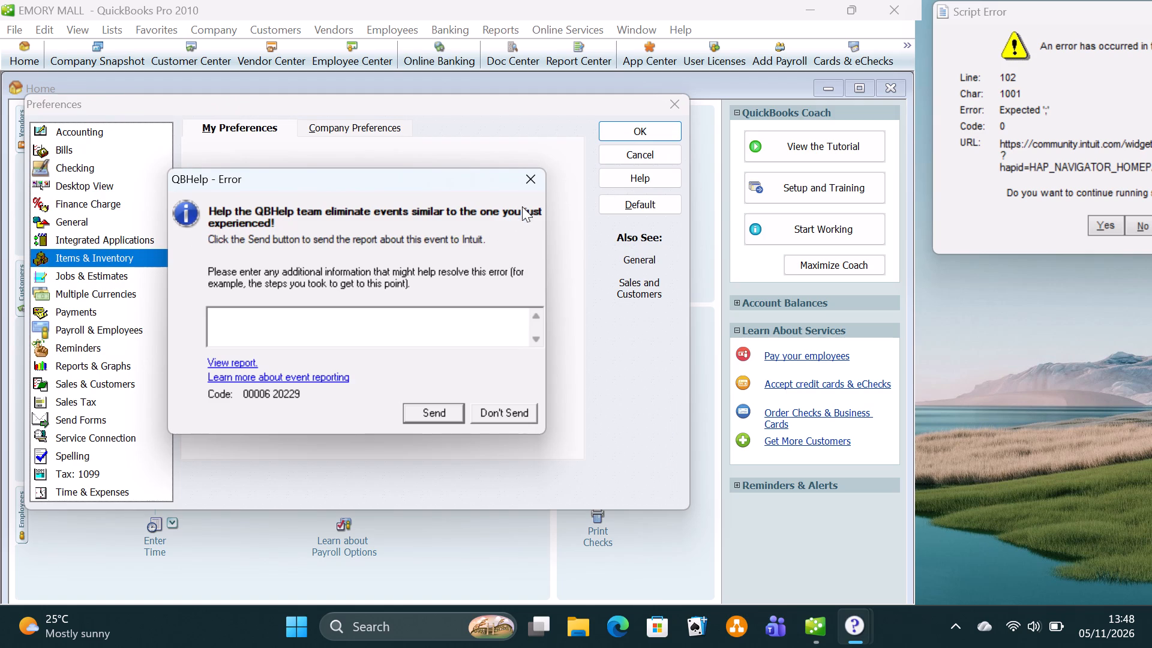
{"action": "left_click", "coordinate": [532, 178]}
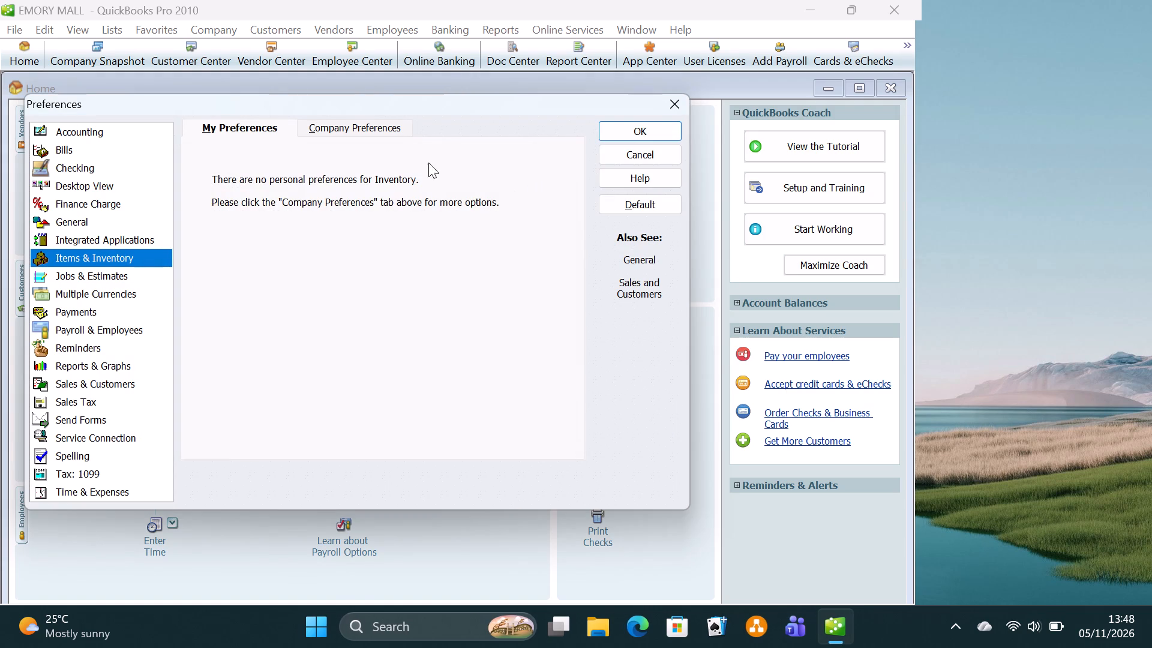
{"action": "left_click", "coordinate": [372, 124]}
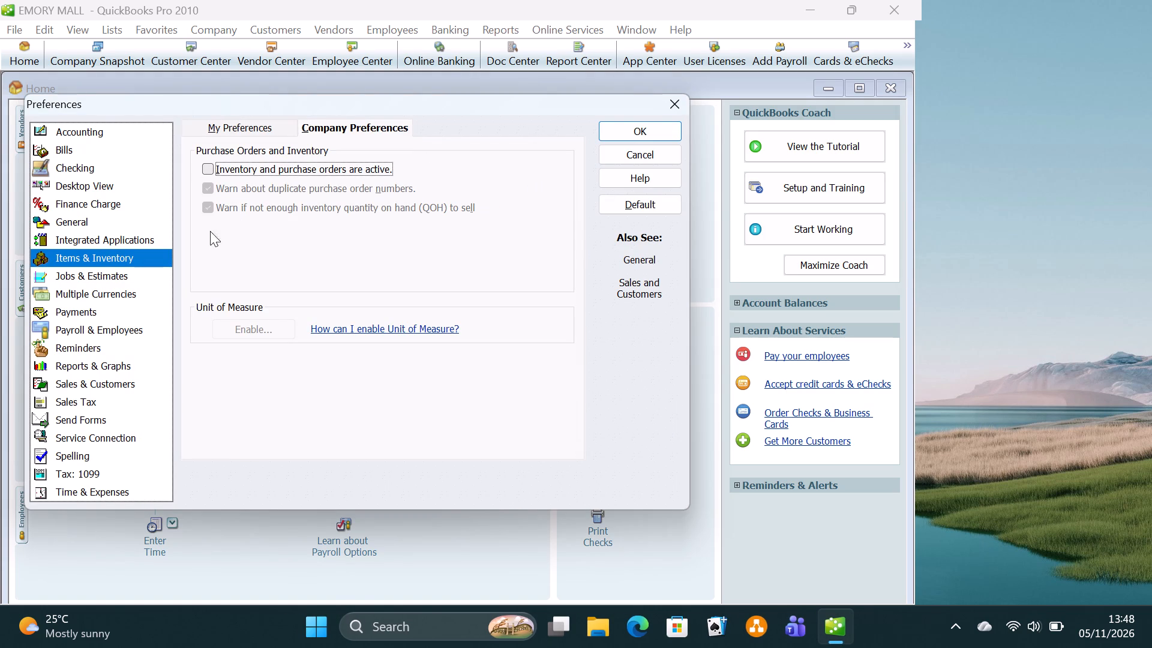
{"action": "left_click", "coordinate": [203, 167]}
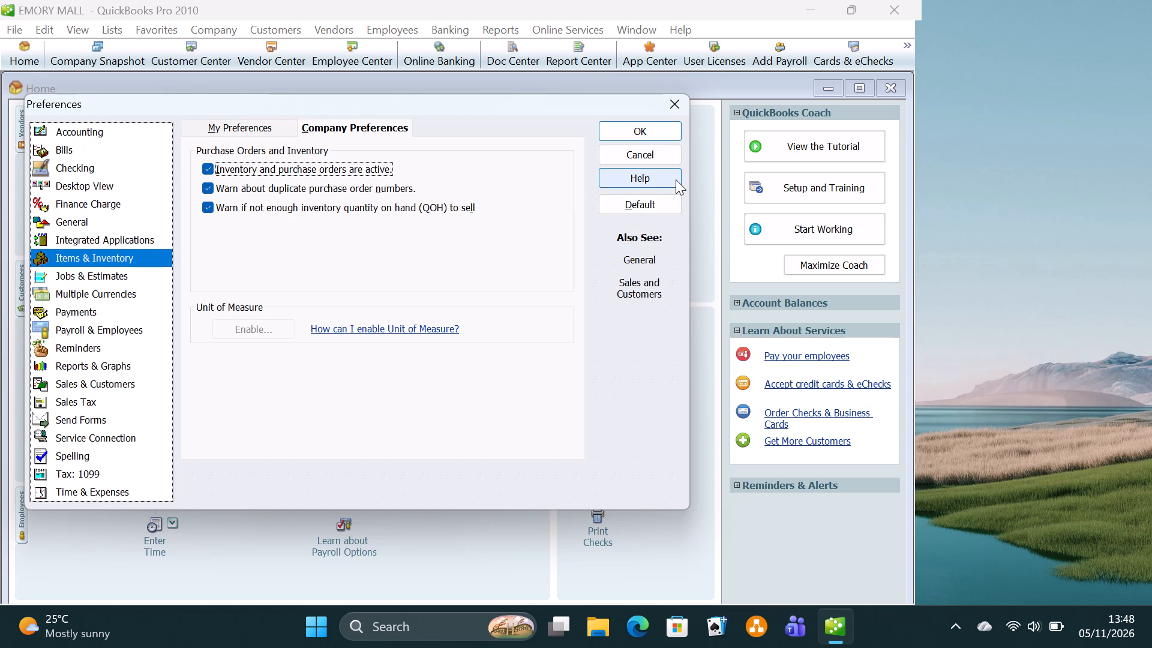
{"action": "left_click", "coordinate": [616, 132]}
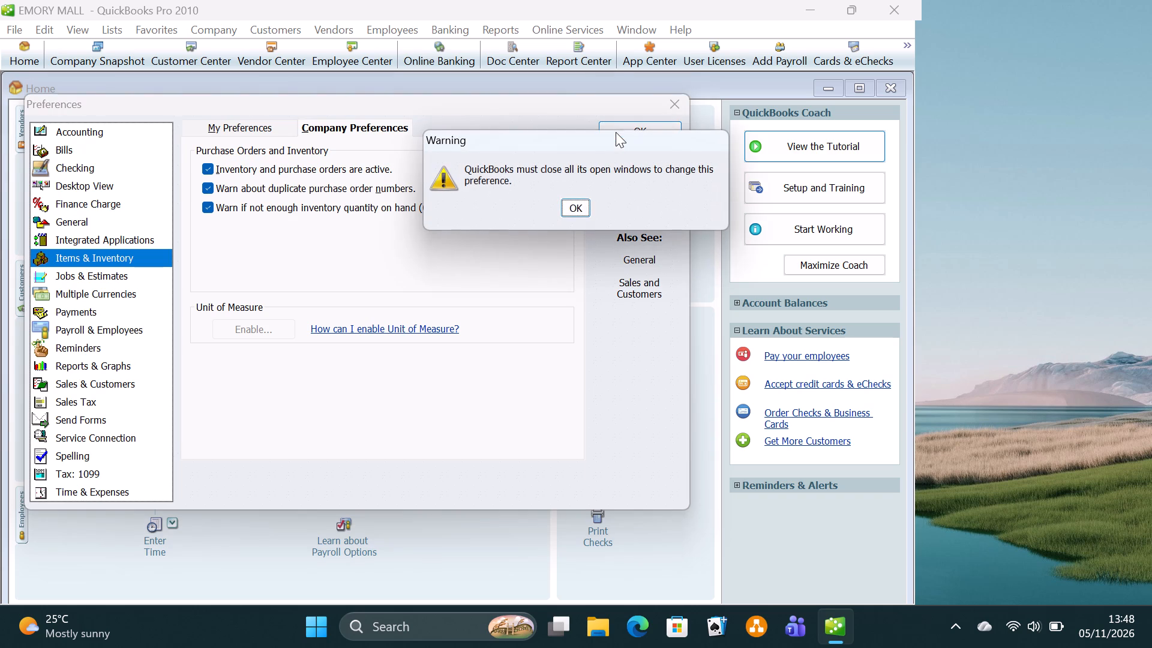
{"action": "left_click", "coordinate": [581, 206]}
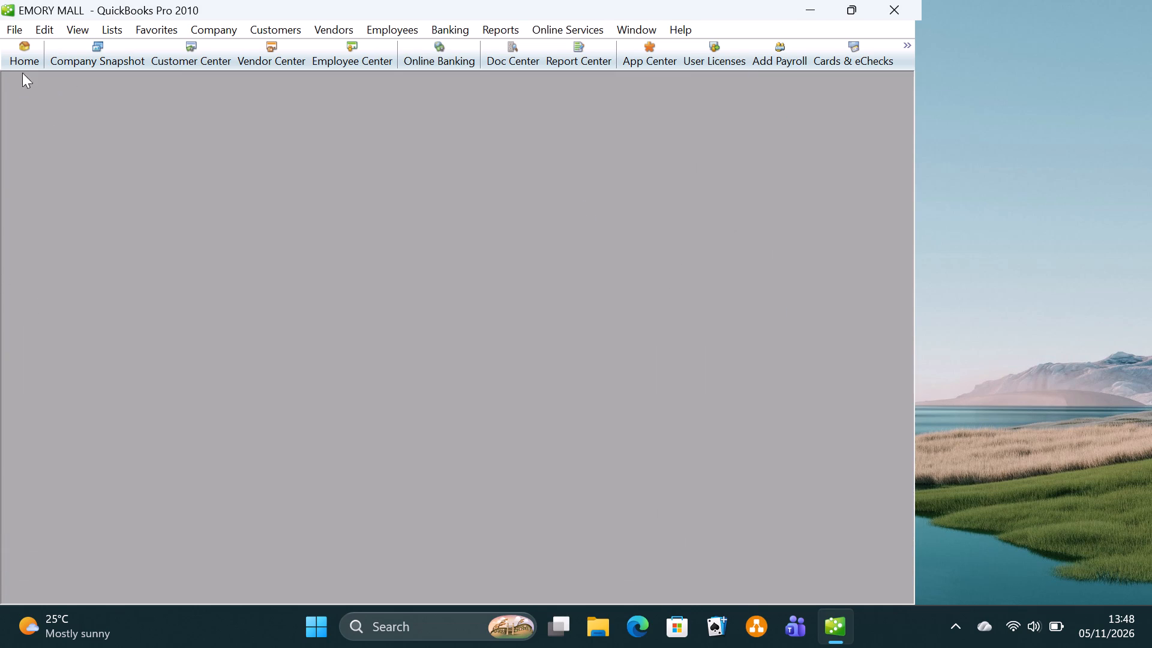
Reopen the Home page and start a new Inventory Part item named HOSTESS FLOUR in the Item List, dismissing the new-feature notices.
{"action": "left_click", "coordinate": [33, 52]}
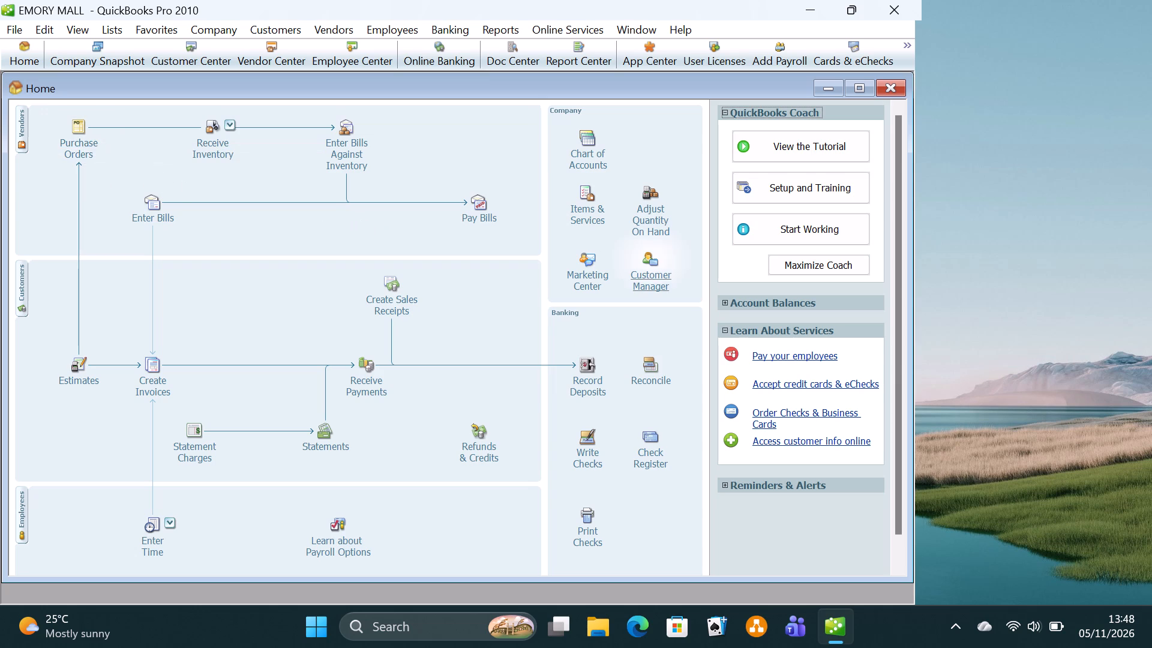
{"action": "left_click", "coordinate": [580, 202]}
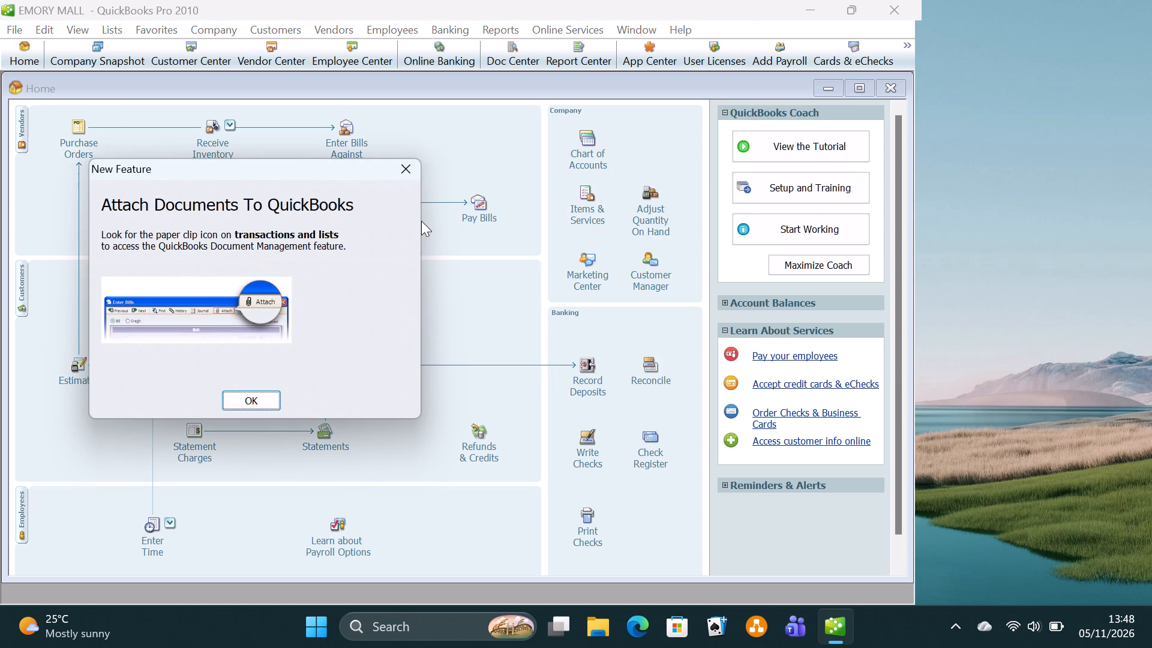
{"action": "left_click", "coordinate": [403, 169]}
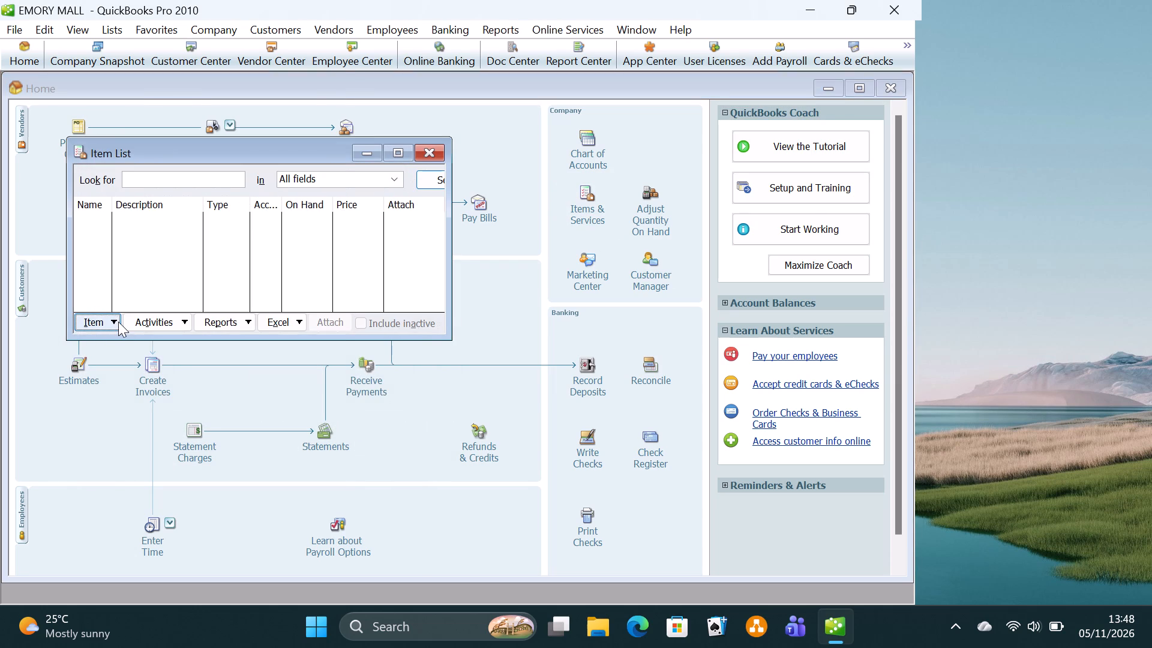
{"action": "left_click", "coordinate": [118, 322]}
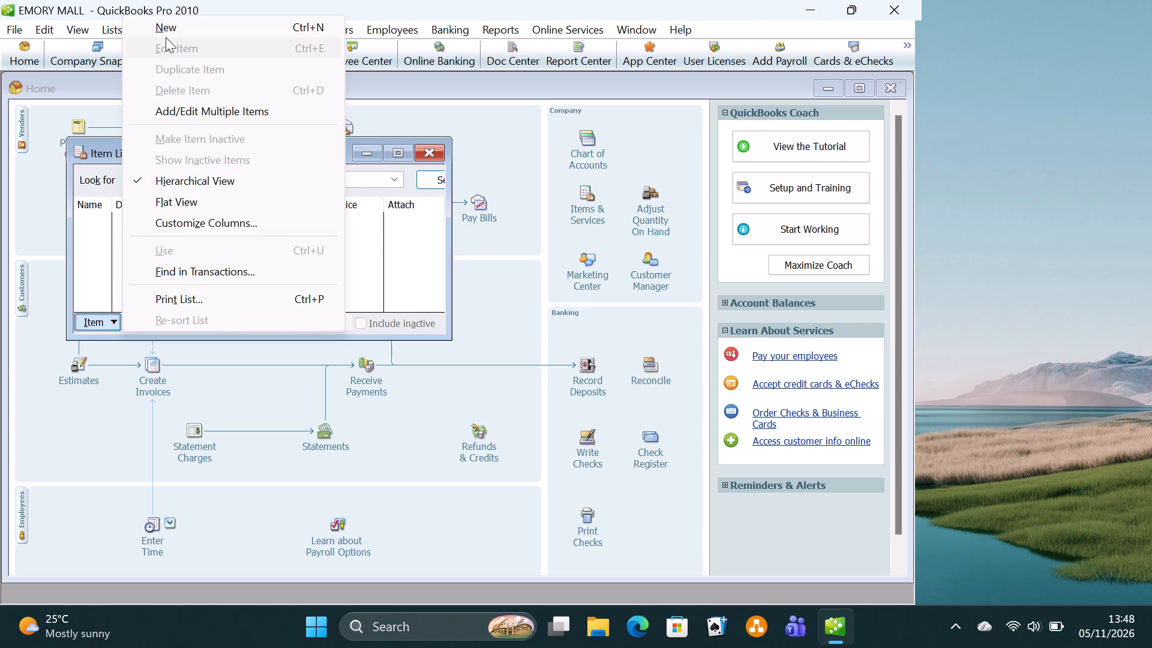
{"action": "left_click", "coordinate": [172, 21]}
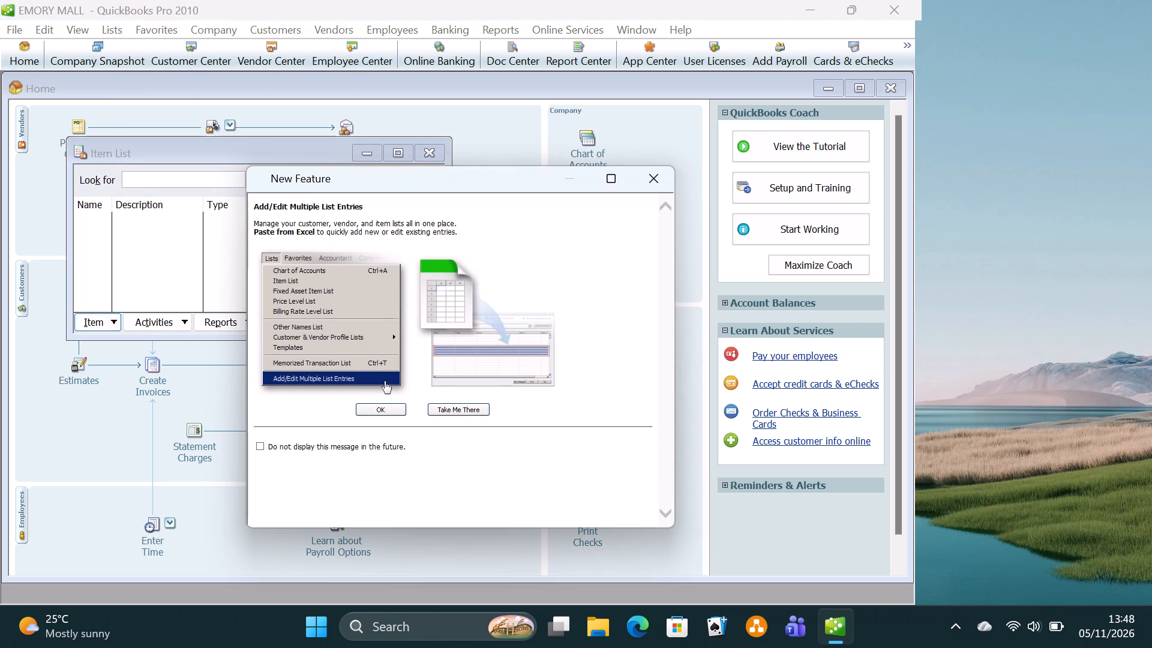
{"action": "left_click", "coordinate": [655, 173]}
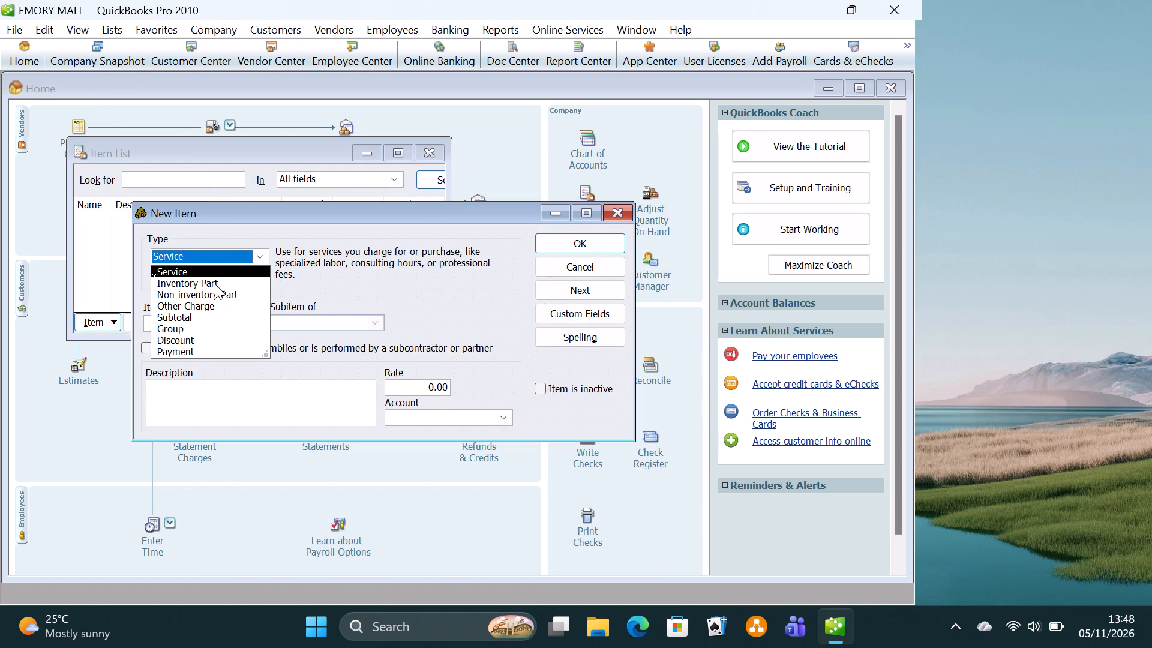
{"action": "left_click", "coordinate": [215, 284]}
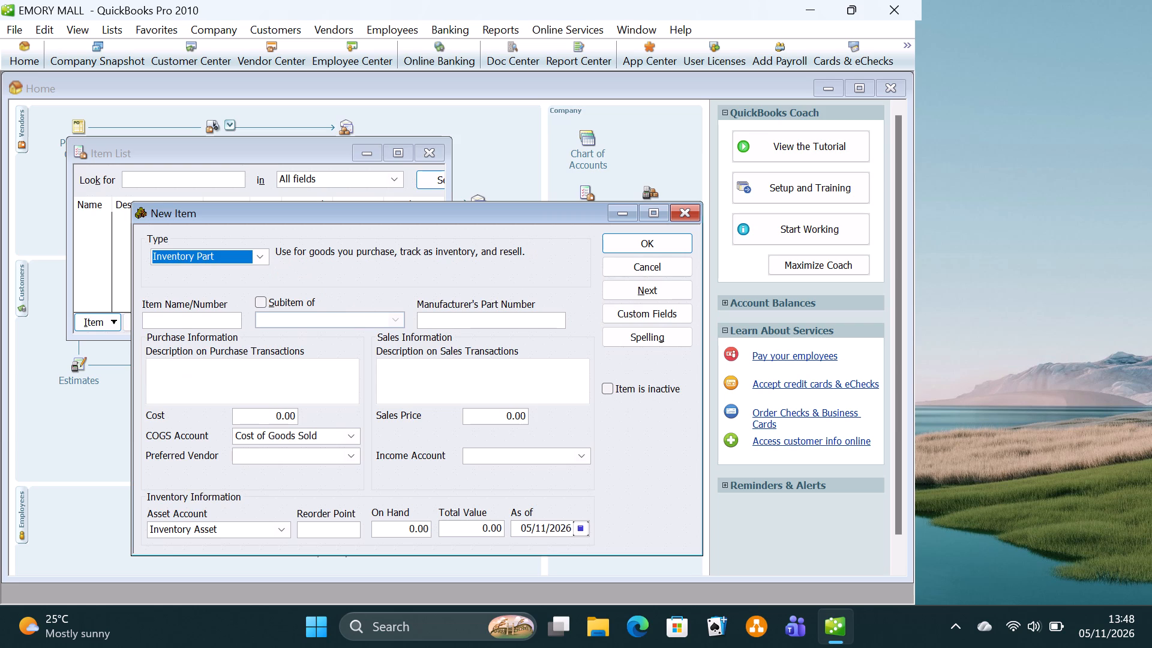
{"action": "left_click", "coordinate": [221, 319]}
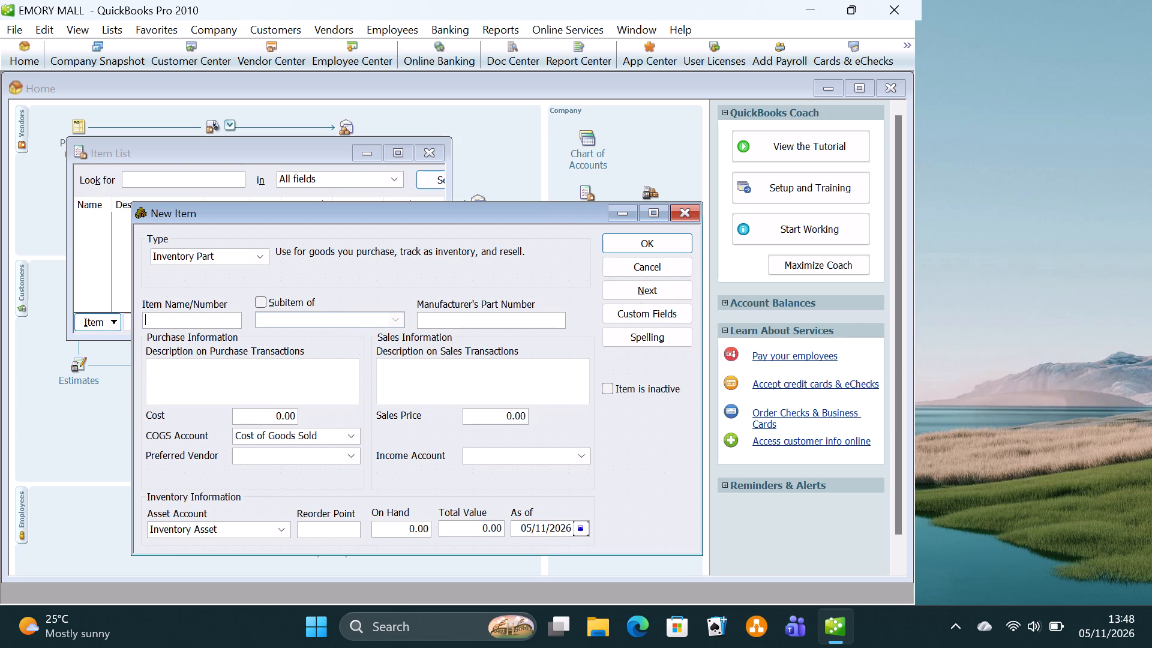
{"action": "key", "text": "h"}
{"action": "type", "text": "OSTESS FLOUR"}
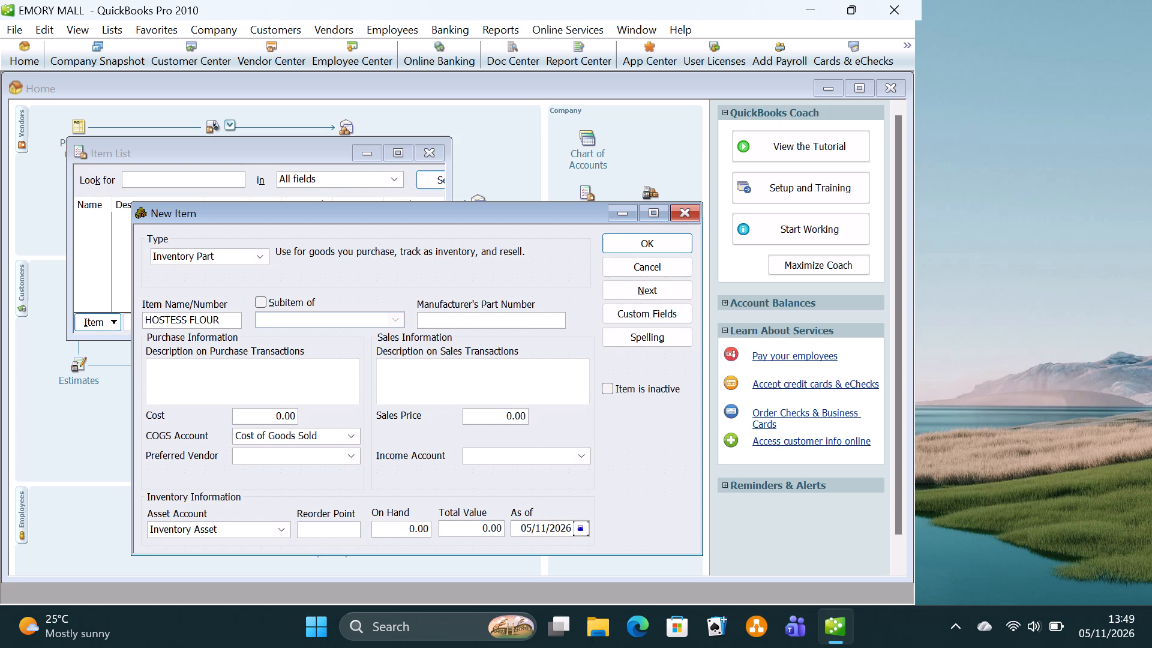
Set the item's description on purchase transactions to SUPPLIED BY UNGA LTD.
{"action": "left_click", "coordinate": [242, 365]}
{"action": "type", "text": "SUPPLIED BY UNGA"}
{"action": "key", "text": "space"}
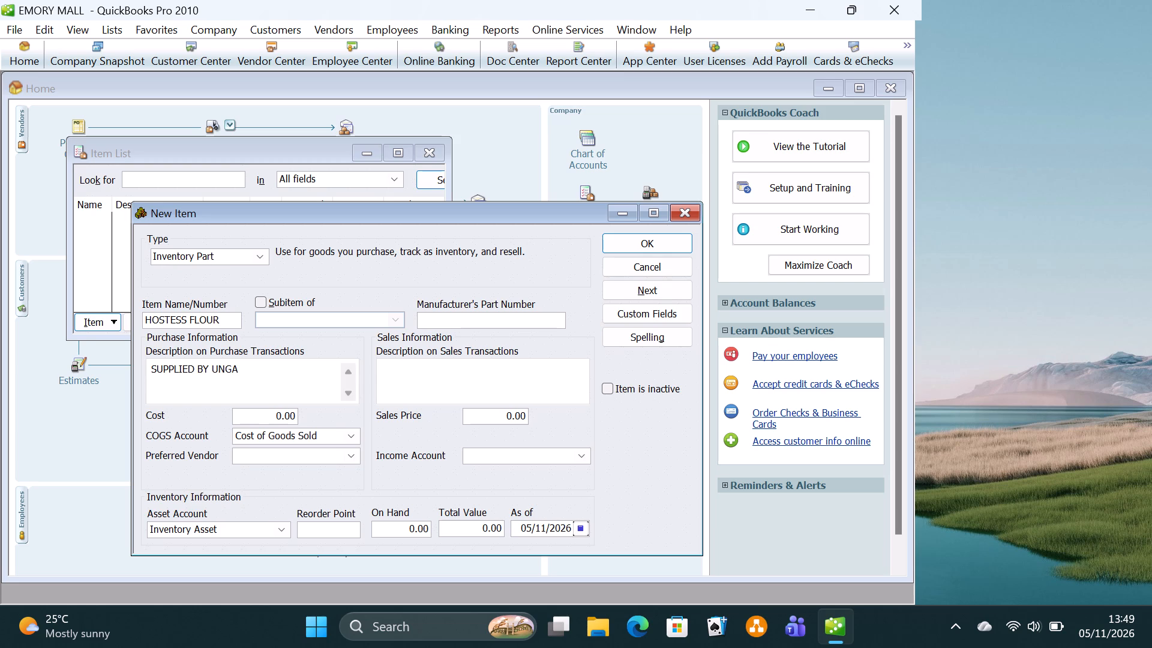
{"action": "key", "text": "l"}
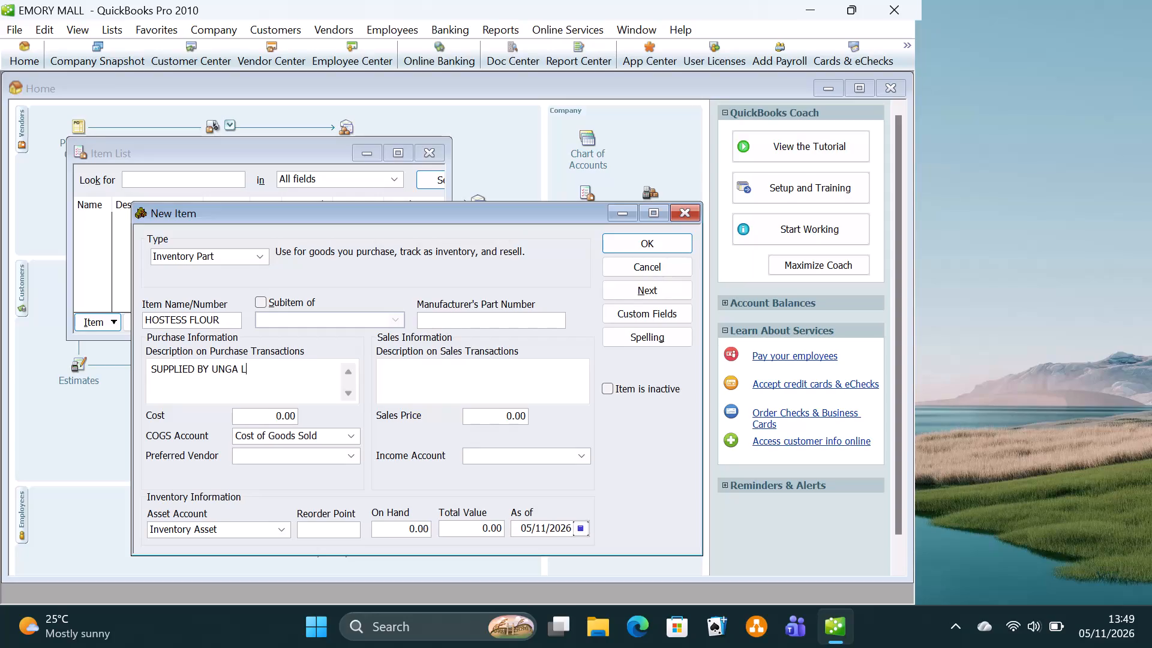
{"action": "type", "text": "TD"}
Replace the item's description on sales transactions with PACKED IN BALES OF 12*2 AND 12*1.
{"action": "left_click", "coordinate": [446, 375]}
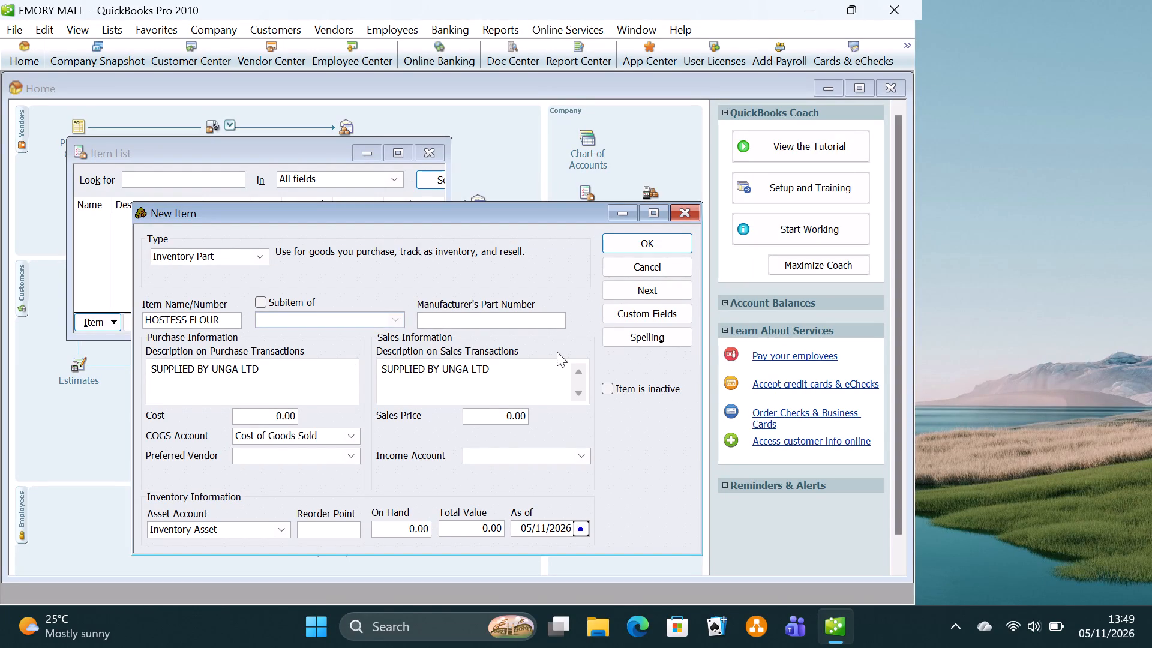
{"action": "left_click", "coordinate": [517, 368]}
{"action": "key", "text": "BackSpace"}
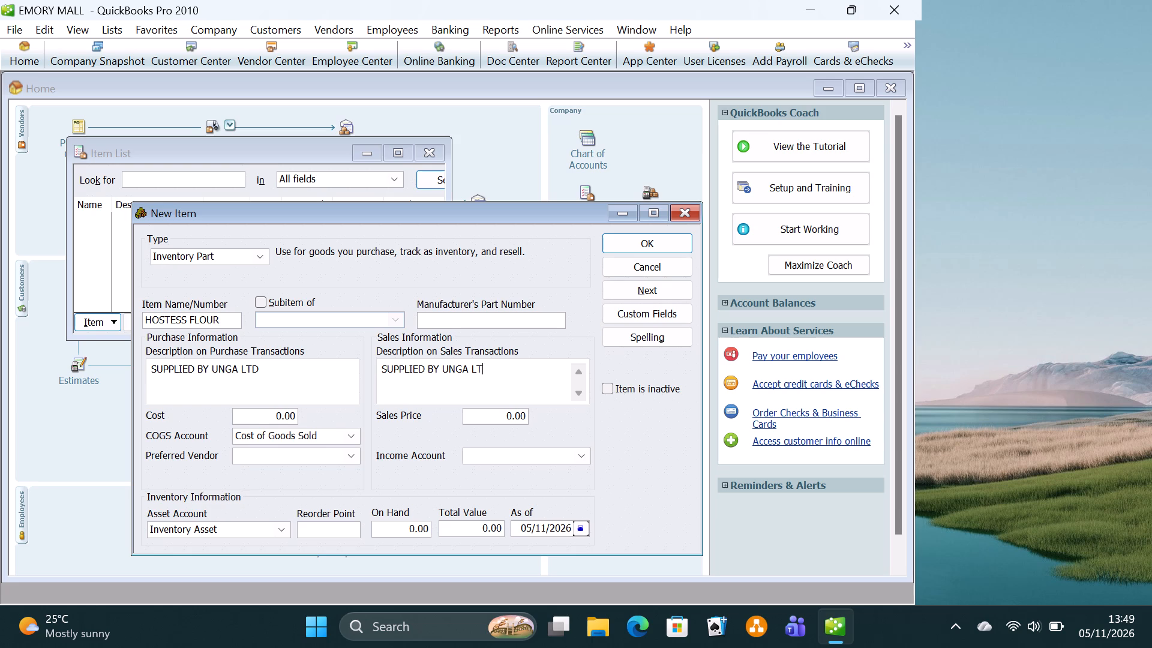
{"action": "key", "text": "BackSpace"}
{"action": "key", "text": "BackSpace"}
{"action": "key", "text": "BackSpace"}
{"action": "key", "text": "BackSpace"}
{"action": "key", "text": "BackSpace"}
{"action": "key", "text": "BackSpace"}
{"action": "key", "text": "BackSpace"}
{"action": "key", "text": "BackSpace"}
{"action": "key", "text": "BackSpace"}
{"action": "key", "text": "BackSpace"}
{"action": "key", "text": "BackSpace"}
{"action": "key", "text": "BackSpace"}
{"action": "key", "text": "BackSpace"}
{"action": "key", "text": "BackSpace"}
{"action": "key", "text": "BackSpace"}
{"action": "key", "text": "BackSpace"}
{"action": "key", "text": "BackSpace"}
{"action": "key", "text": "BackSpace"}
{"action": "key", "text": "BackSpace"}
{"action": "type", "text": "PACKED IN BALES"}
{"action": "key", "text": "space"}
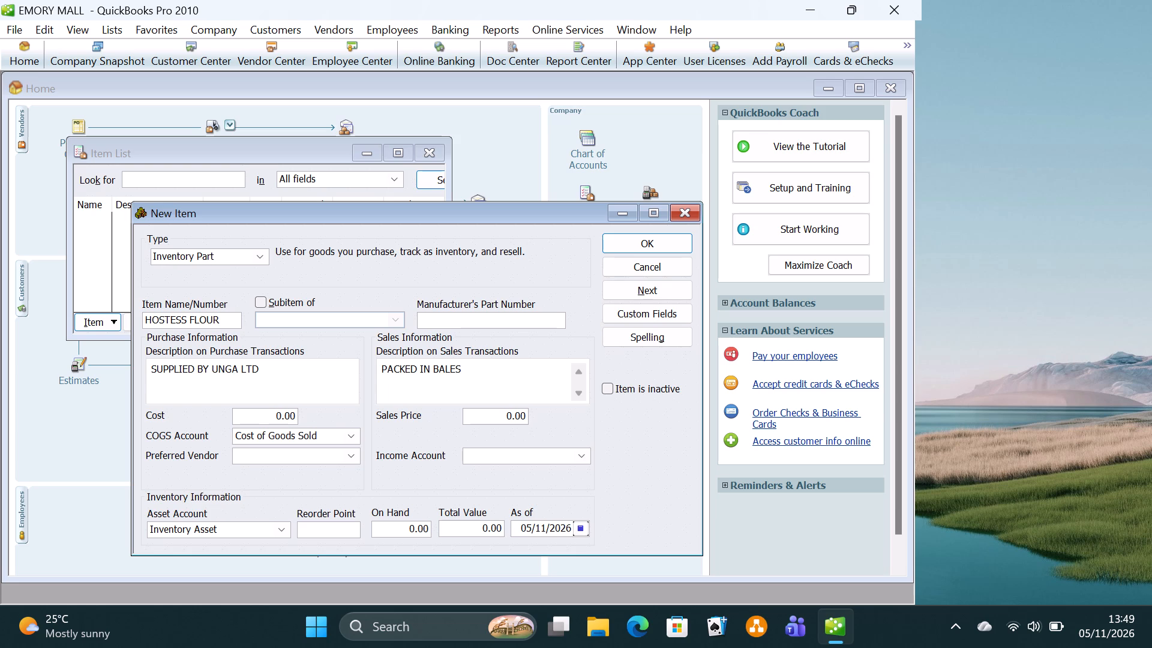
{"action": "type", "text": "OF"}
{"action": "type", "text": "12"}
{"action": "key", "text": "BackSpace"}
{"action": "key", "text": "BackSpace"}
{"action": "key", "text": "space"}
{"action": "type", "text": "12"}
{"action": "key", "text": "shift+asterisk"}
{"action": "key", "text": "2"}
{"action": "key", "text": "space"}
{"action": "type", "text": "AND"}
{"action": "key", "text": "space"}
{"action": "type", "text": "12"}
{"action": "key", "text": "shift+asterisk"}
{"action": "key", "text": "1"}
Give HOSTESS FLOUR reorder point 100, income account Sales, sales price 750, cost 700 and 100 on hand, and save it, keeping UNGA as spelled.
{"action": "left_click", "coordinate": [342, 529]}
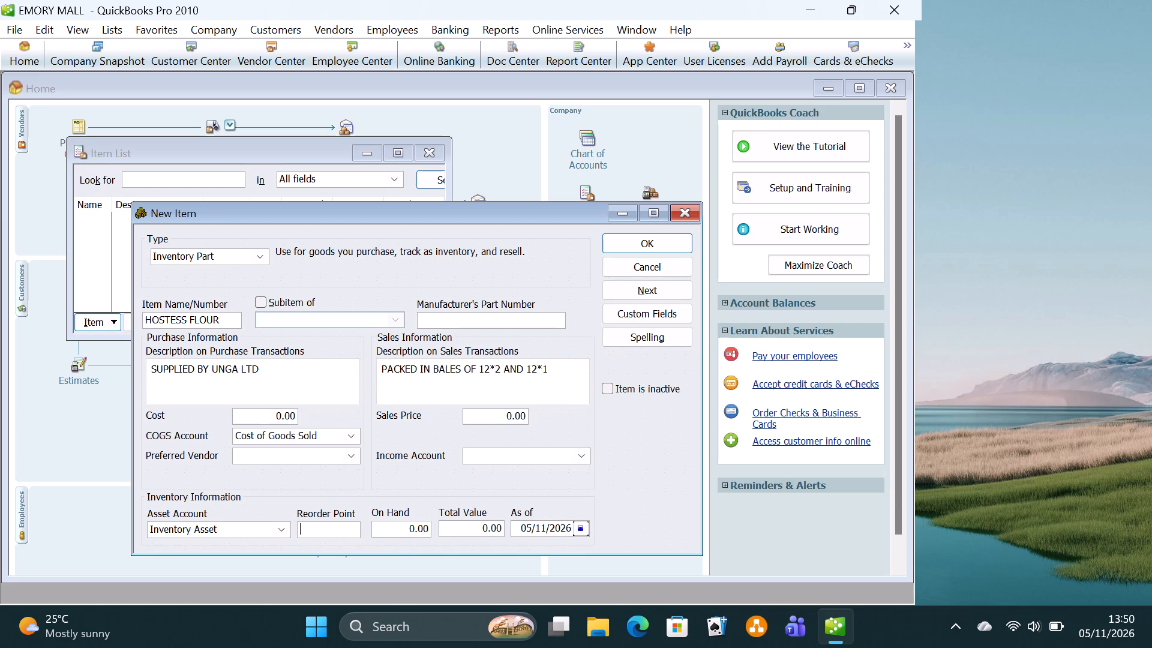
{"action": "type", "text": "100"}
{"action": "left_click", "coordinate": [586, 452]}
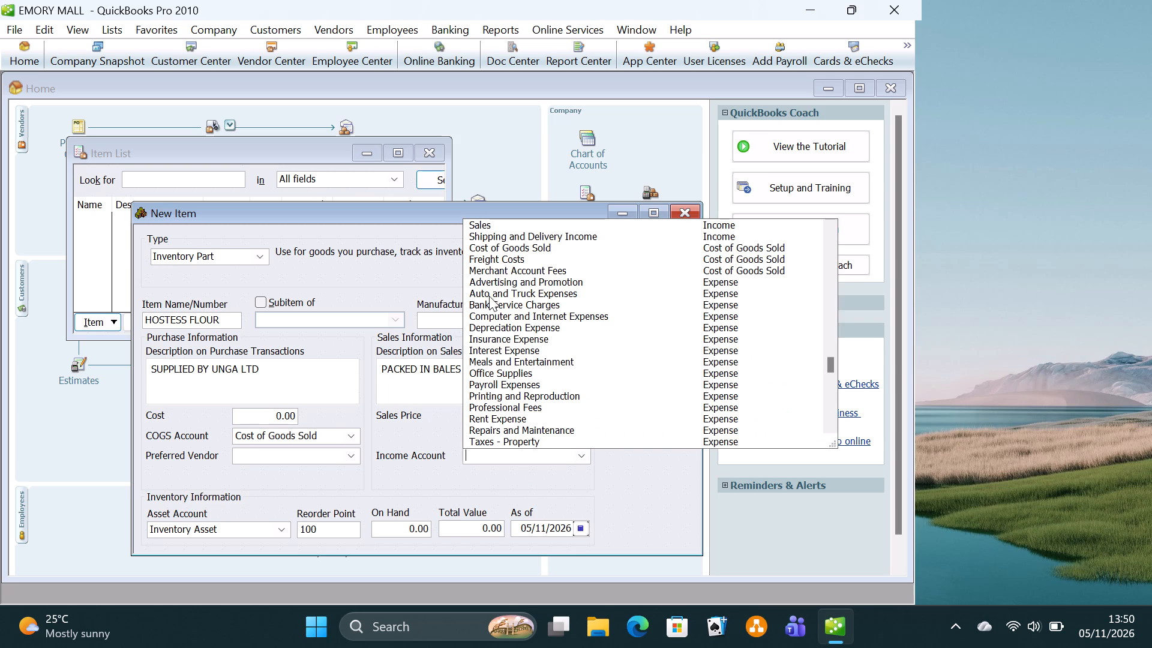
{"action": "left_click", "coordinate": [485, 219]}
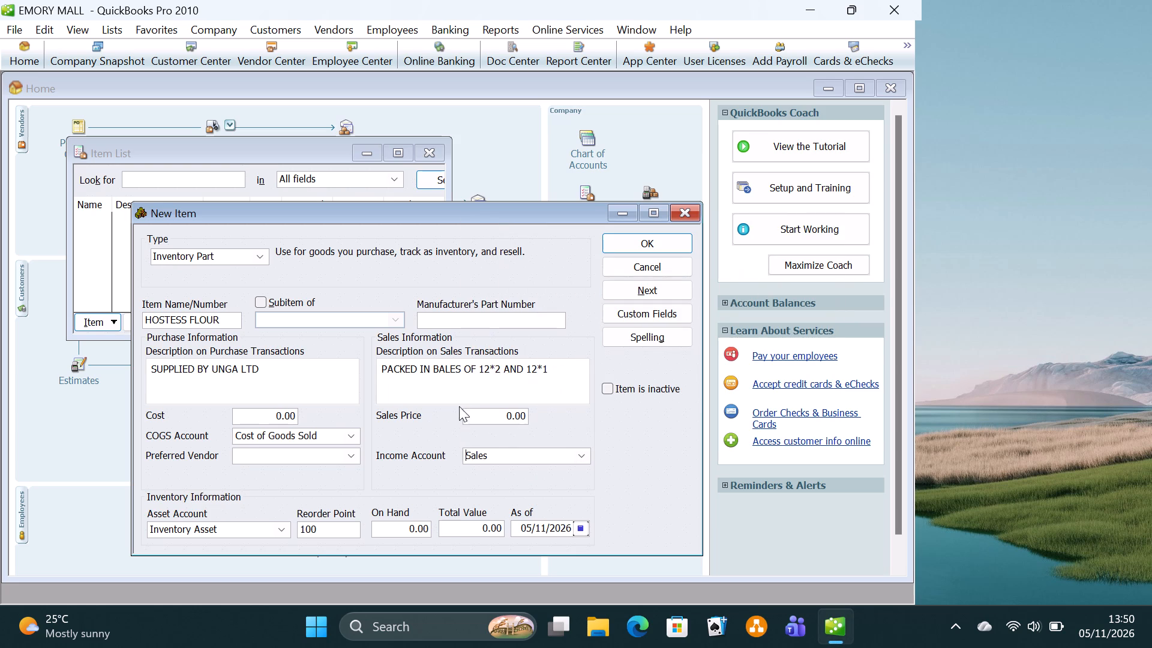
{"action": "left_click", "coordinate": [491, 408]}
{"action": "type", "text": "75"}
{"action": "left_click", "coordinate": [273, 409]}
{"action": "type", "text": "70"}
{"action": "left_click", "coordinate": [395, 524]}
{"action": "type", "text": "10"}
{"action": "left_click", "coordinate": [668, 290]}
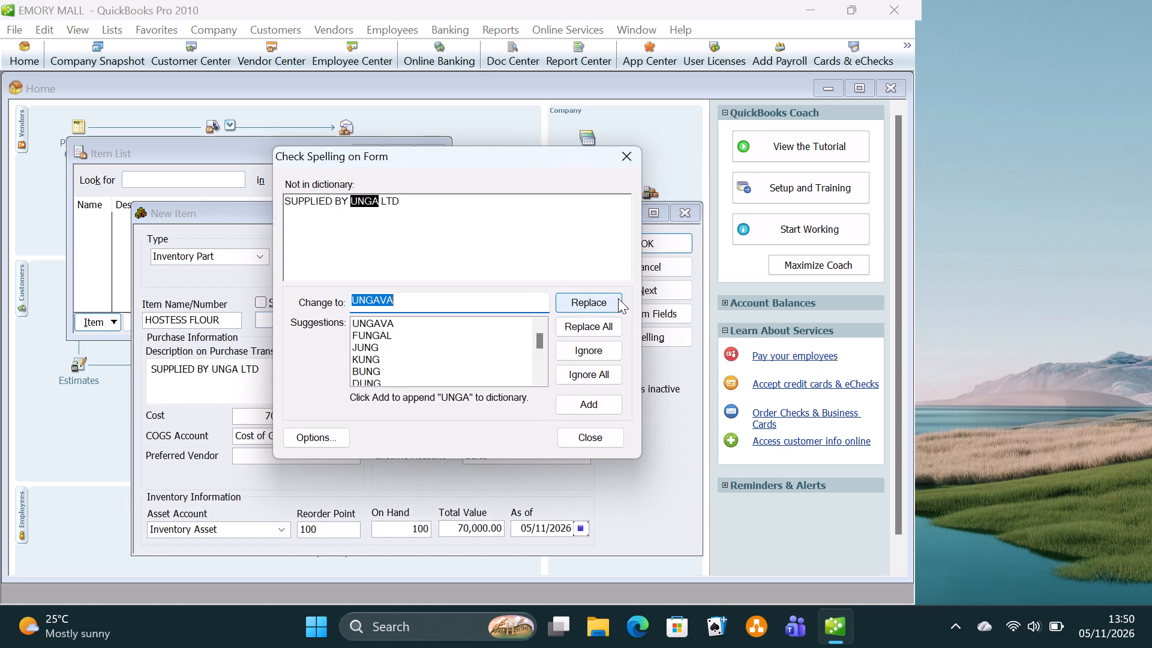
{"action": "left_click", "coordinate": [593, 353]}
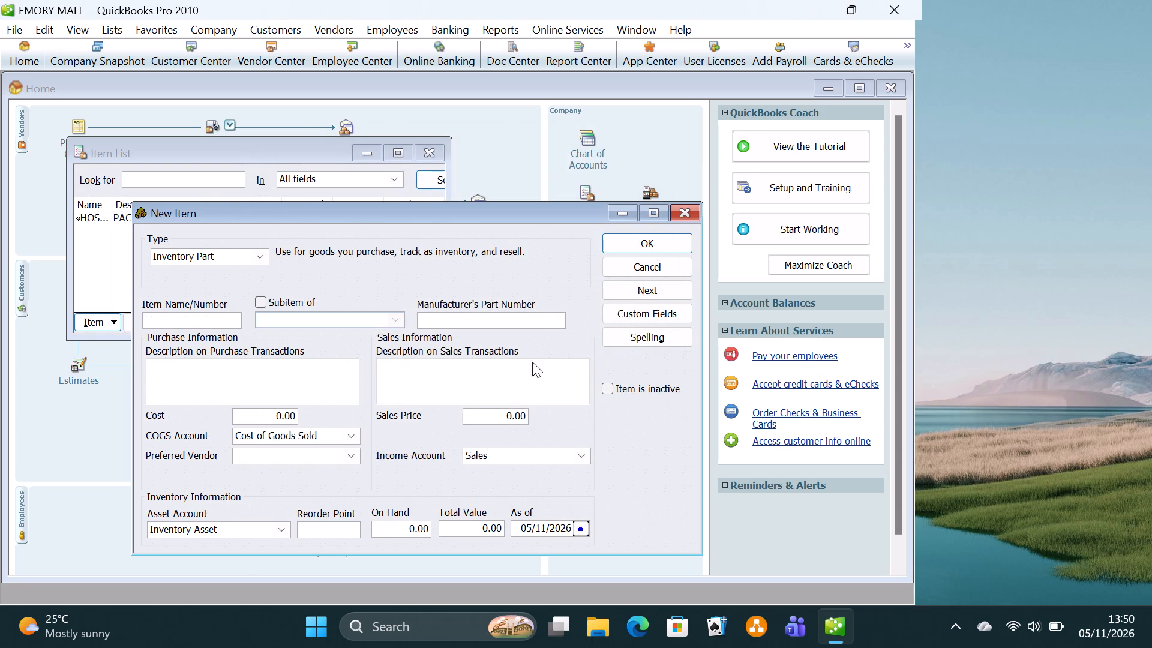
Name the next Inventory Part item AQUA FRESH TOOTHPASTE and set its description on purchase transactions to PROCTA AND ALLAN.
{"action": "left_click", "coordinate": [178, 320]}
{"action": "type", "text": "AQUA FRESH TOOTHPASTE"}
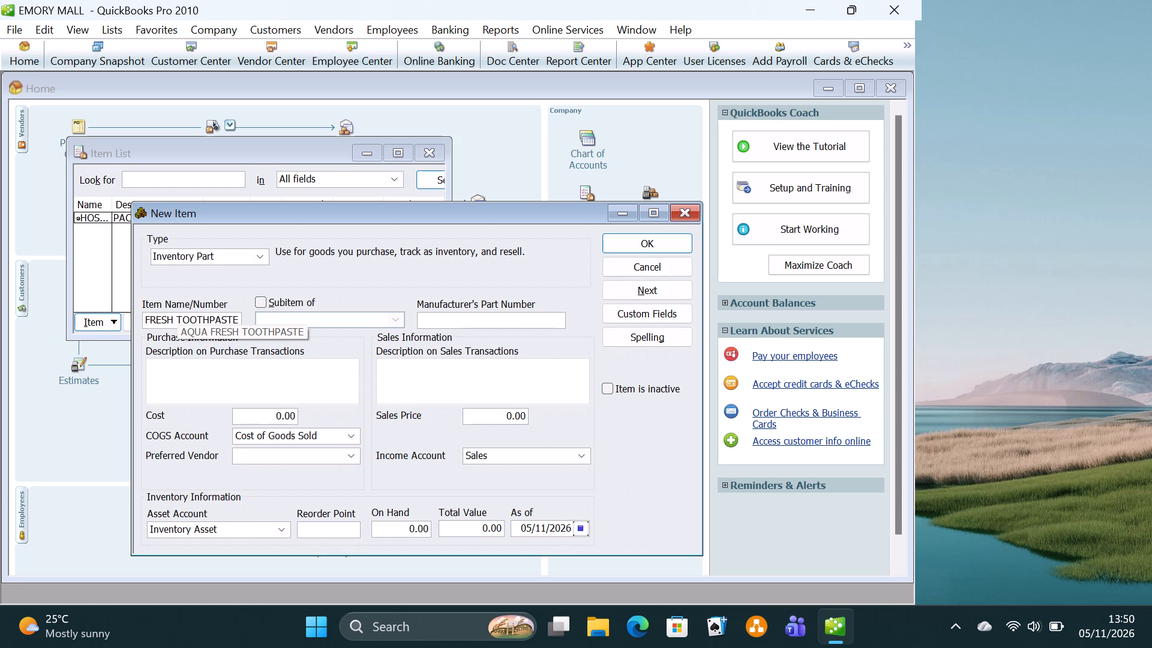
{"action": "left_click", "coordinate": [264, 359]}
{"action": "left_click", "coordinate": [254, 367]}
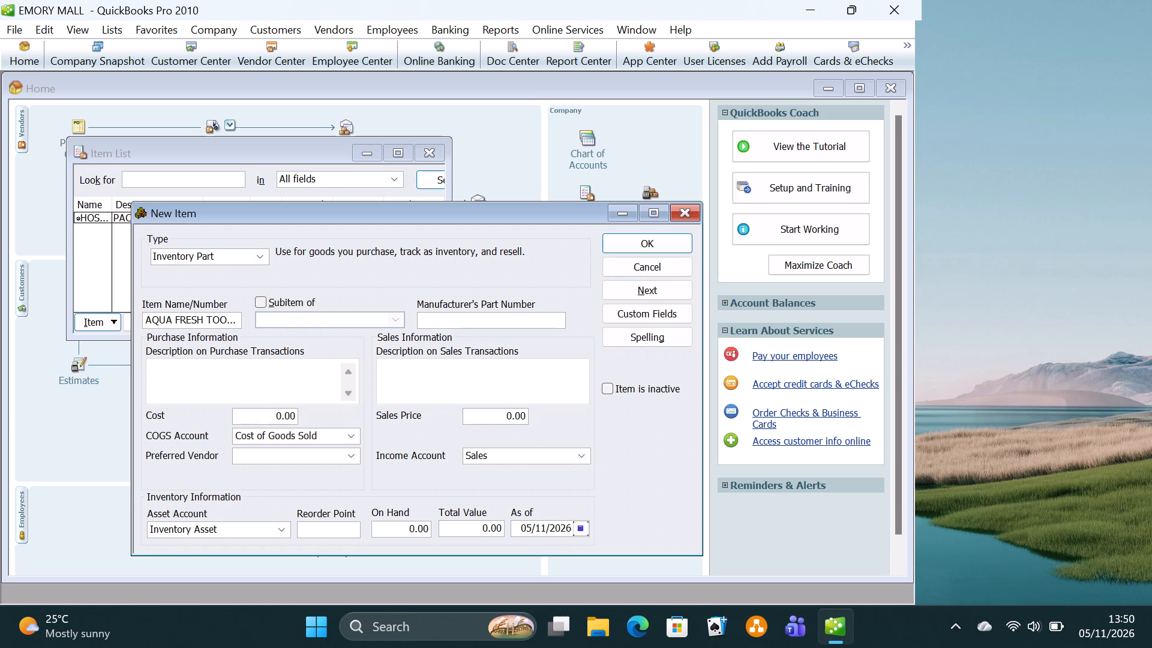
{"action": "type", "text": "PROCTAA"}
{"action": "key", "text": "BackSpace"}
{"action": "key", "text": "space"}
{"action": "type", "text": "ANS"}
{"action": "key", "text": "BackSpace"}
{"action": "type", "text": "D ALLAN"}
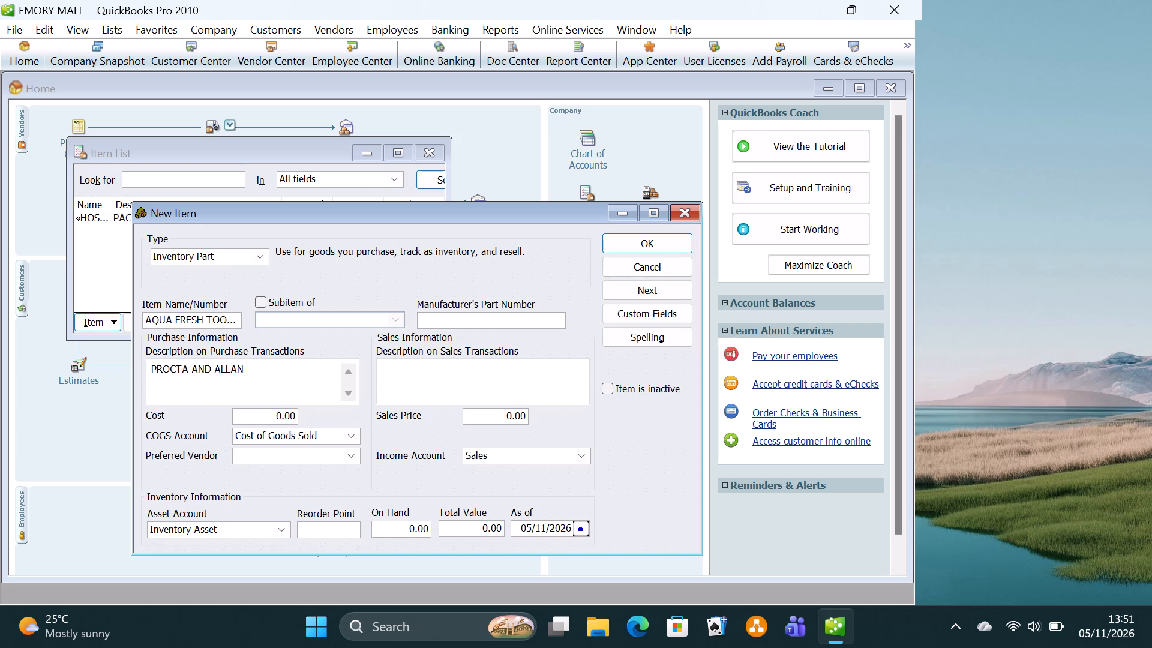
Replace the toothpaste item's description on sales transactions with SOLD 1 CARTON OF 20*2.
{"action": "left_click", "coordinate": [383, 371]}
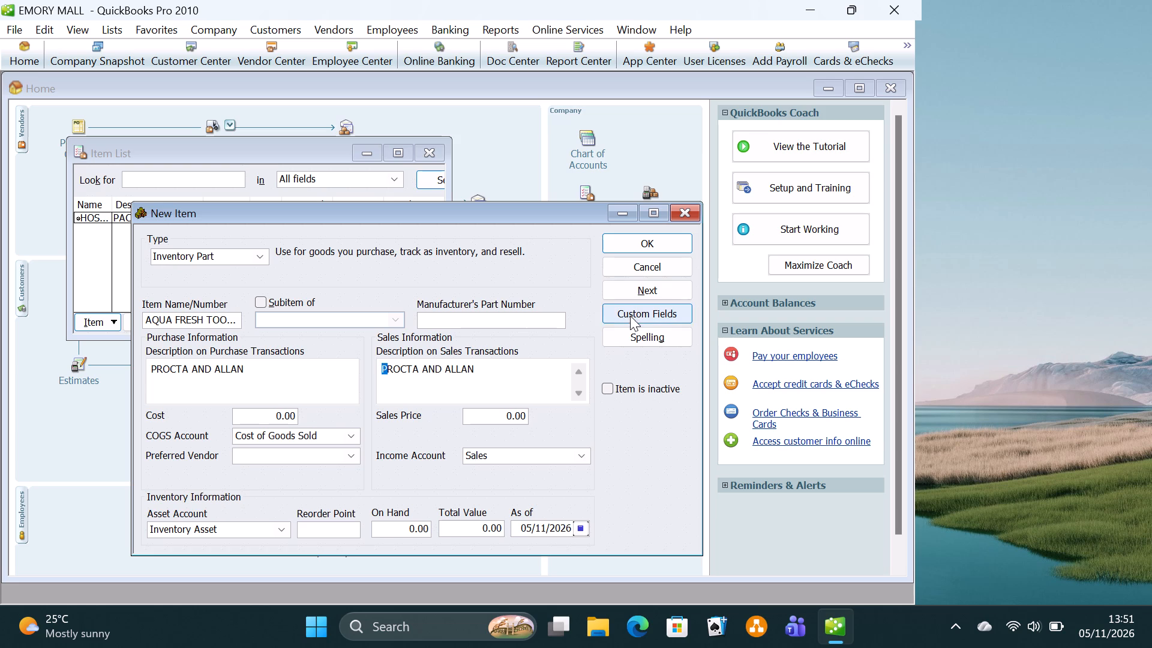
{"action": "left_click", "coordinate": [489, 368]}
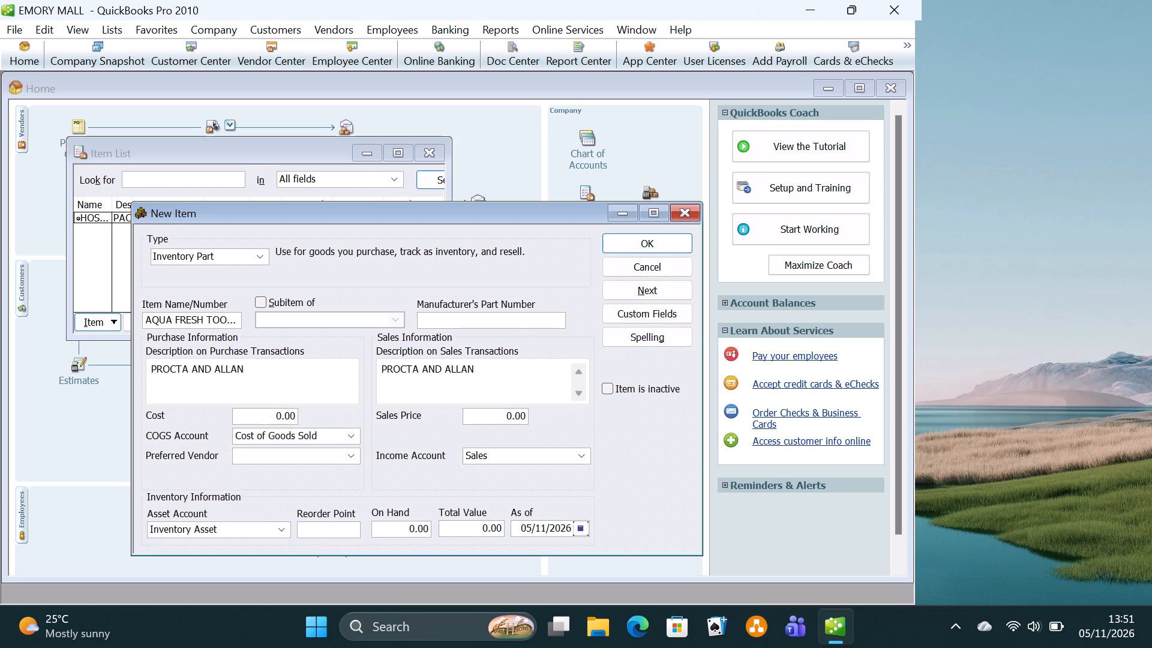
{"action": "key", "text": "BackSpace"}
{"action": "key", "text": "BackSpace"}
{"action": "key", "text": "BackSpace"}
{"action": "key", "text": "BackSpace"}
{"action": "key", "text": "BackSpace"}
{"action": "key", "text": "BackSpace"}
{"action": "key", "text": "BackSpace"}
{"action": "key", "text": "BackSpace"}
{"action": "key", "text": "BackSpace"}
{"action": "key", "text": "BackSpace"}
{"action": "key", "text": "BackSpace"}
{"action": "key", "text": "BackSpace"}
{"action": "key", "text": "BackSpace"}
{"action": "key", "text": "BackSpace"}
{"action": "key", "text": "BackSpace"}
{"action": "key", "text": "BackSpace"}
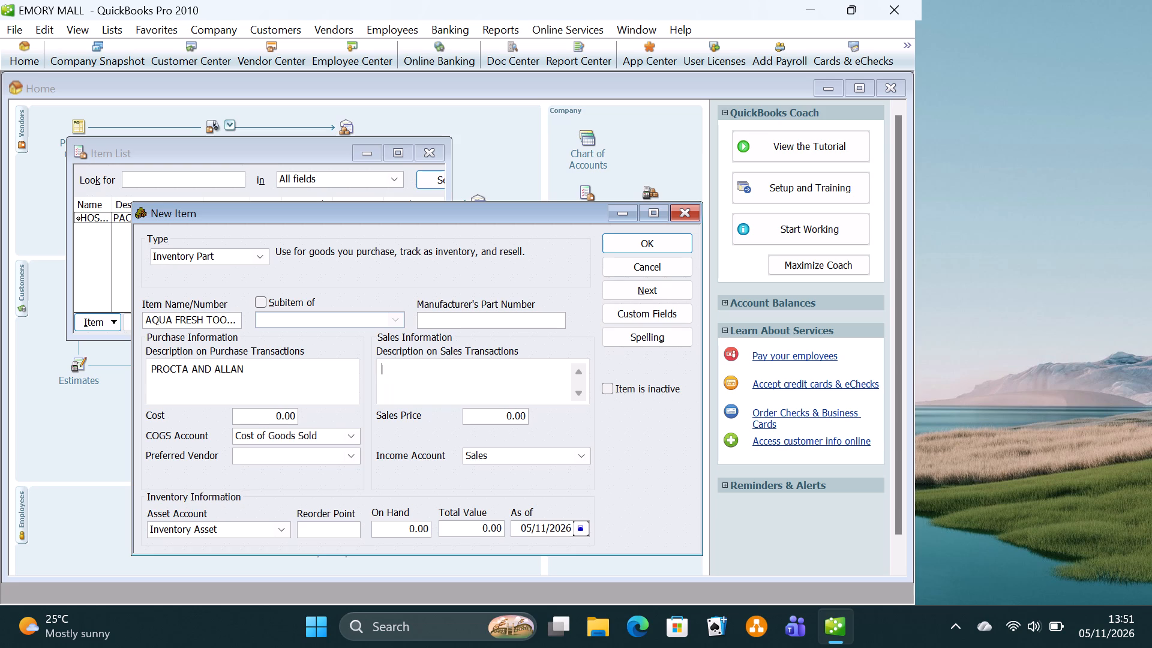
{"action": "type", "text": "SOLD 1 CAT"}
{"action": "key", "text": "BackSpace"}
{"action": "type", "text": "RTON OF"}
{"action": "key", "text": "space"}
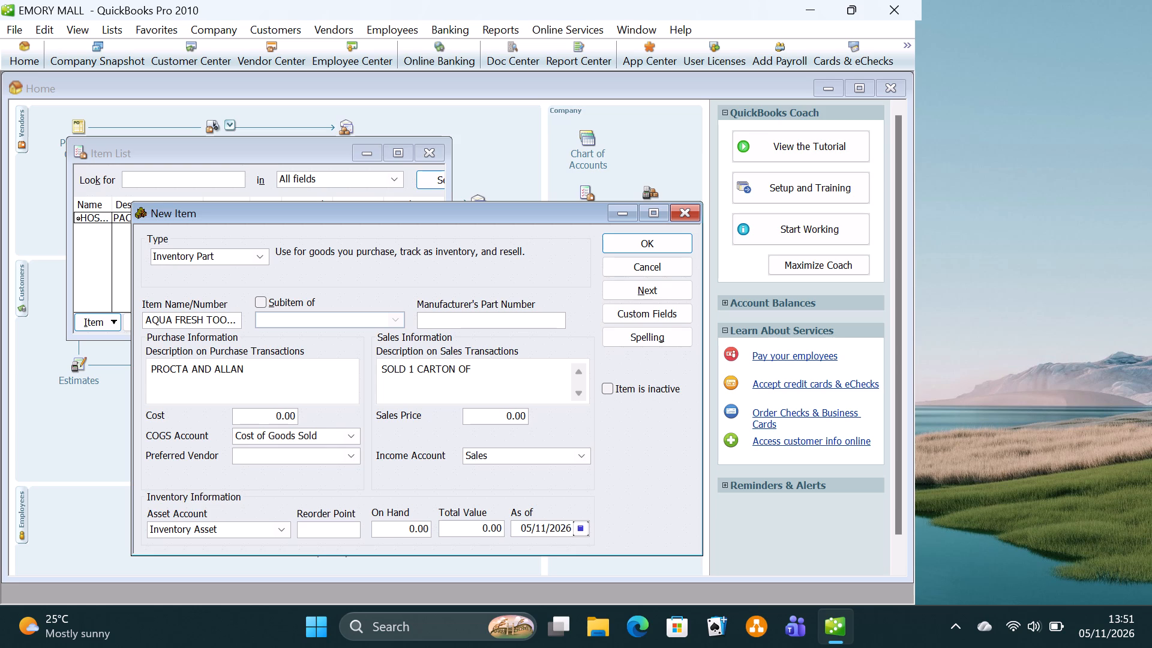
{"action": "type", "text": "20"}
{"action": "type", "text": "*2"}
Set the toothpaste's cost to 180, sales price to 200, on-hand quantity to 430 and reorder point to 300, and save it, keeping PROCTA as spelled.
{"action": "left_click", "coordinate": [272, 419]}
{"action": "type", "text": "18"}
{"action": "left_click", "coordinate": [496, 407]}
{"action": "left_click", "coordinate": [499, 411]}
{"action": "type", "text": "20"}
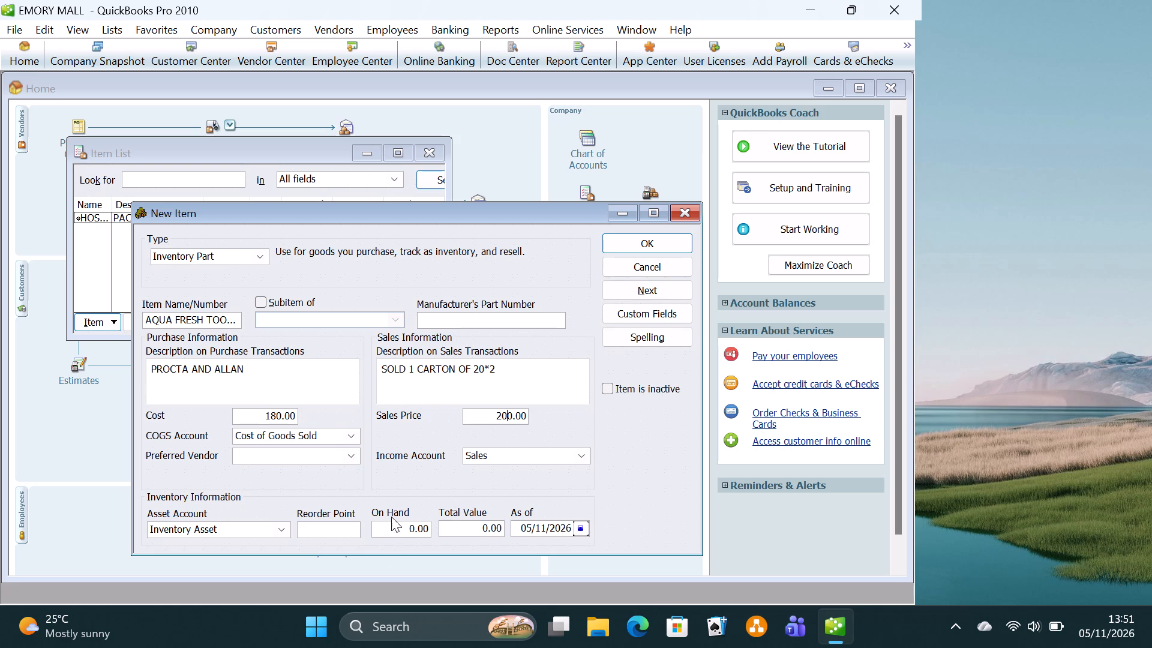
{"action": "left_click", "coordinate": [391, 526]}
{"action": "type", "text": "43"}
{"action": "left_click", "coordinate": [345, 529]}
{"action": "type", "text": "300"}
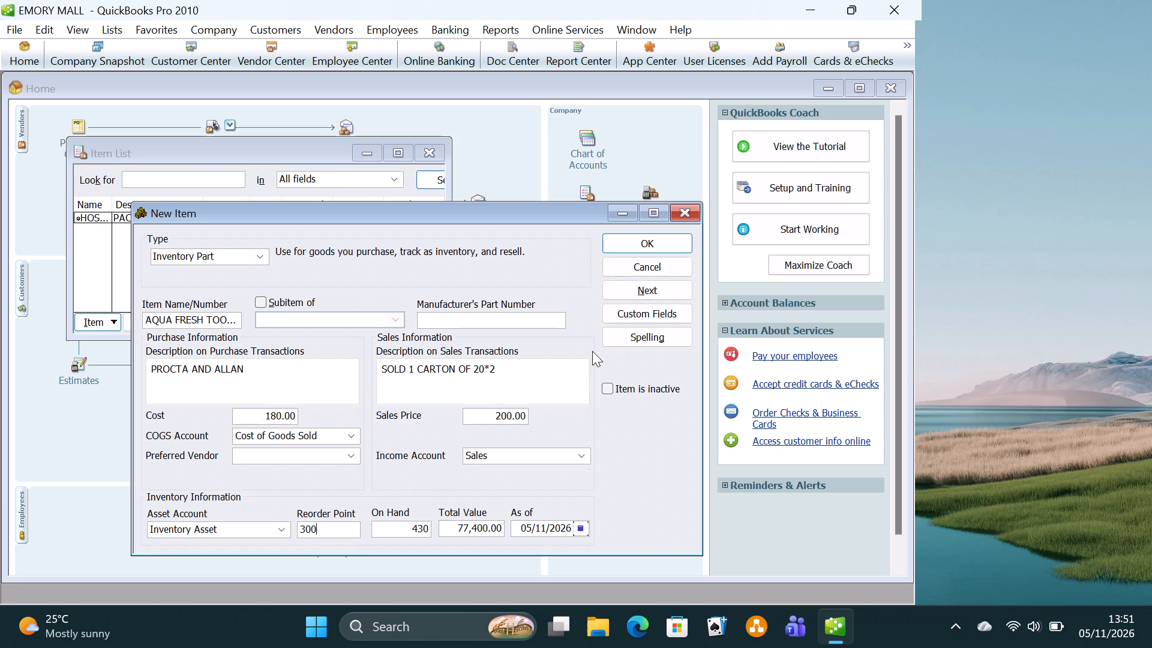
{"action": "left_click", "coordinate": [645, 293]}
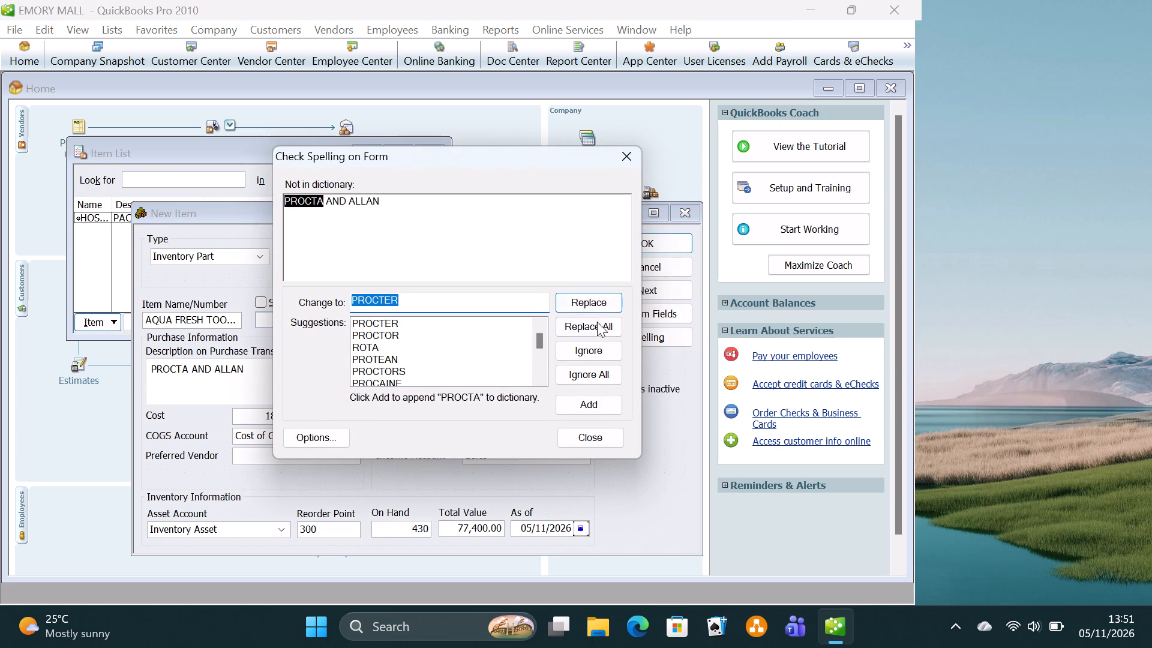
{"action": "left_click", "coordinate": [594, 350]}
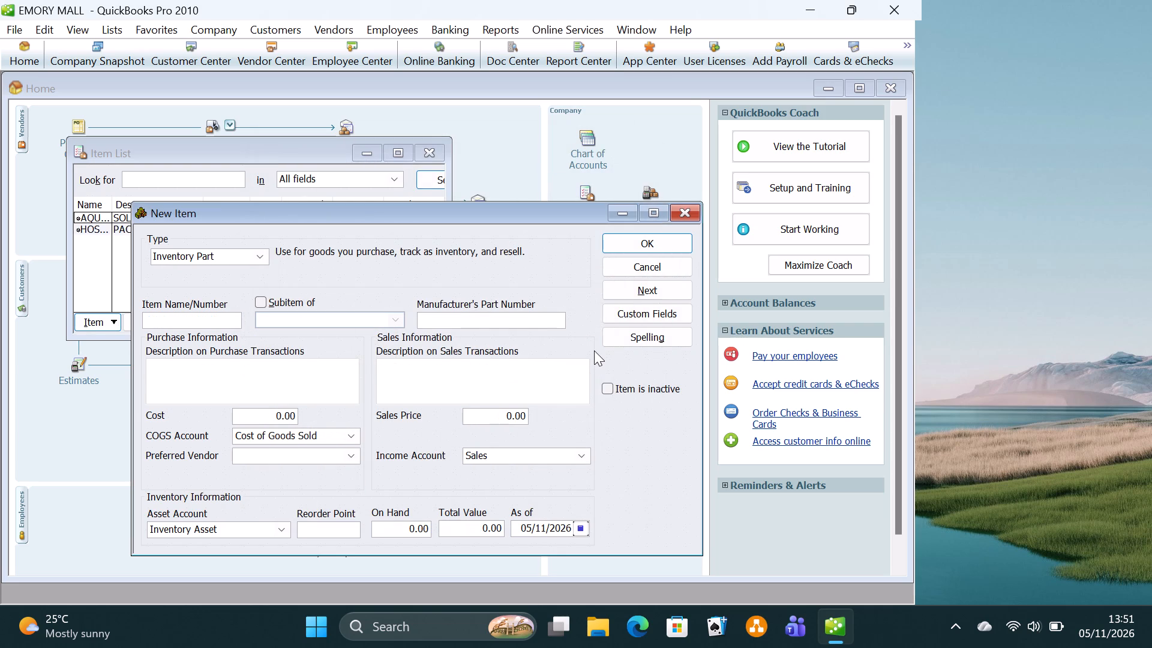
Name the new Inventory Part item HENDEX TABLET and set its description on purchase transactions to SUPPLIED BY TRANSCHEM CHEMIST.
{"action": "left_click", "coordinate": [227, 324]}
{"action": "type", "text": "HENDEX TAV"}
{"action": "key", "text": "BackSpace"}
{"action": "type", "text": "BLW"}
{"action": "key", "text": "BackSpace"}
{"action": "type", "text": "EY"}
{"action": "key", "text": "BackSpace"}
{"action": "key", "text": "t"}
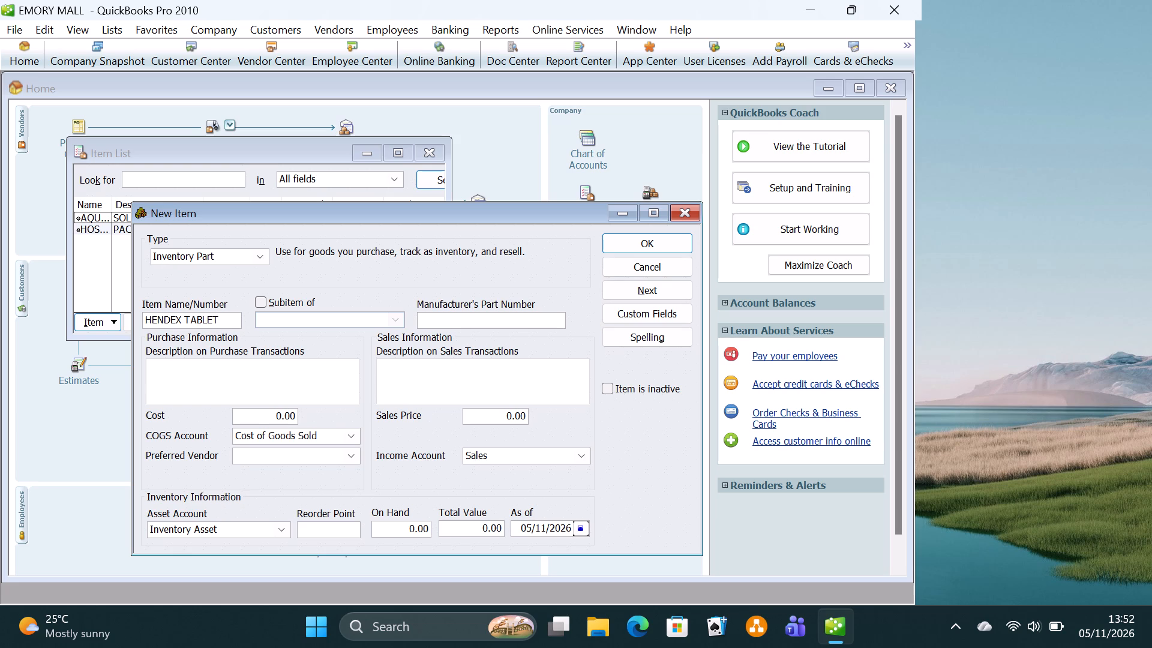
{"action": "left_click", "coordinate": [243, 376]}
{"action": "type", "text": "SUPP"}
{"action": "type", "text": "LIED BY TRANSCHEM"}
{"action": "key", "text": "space"}
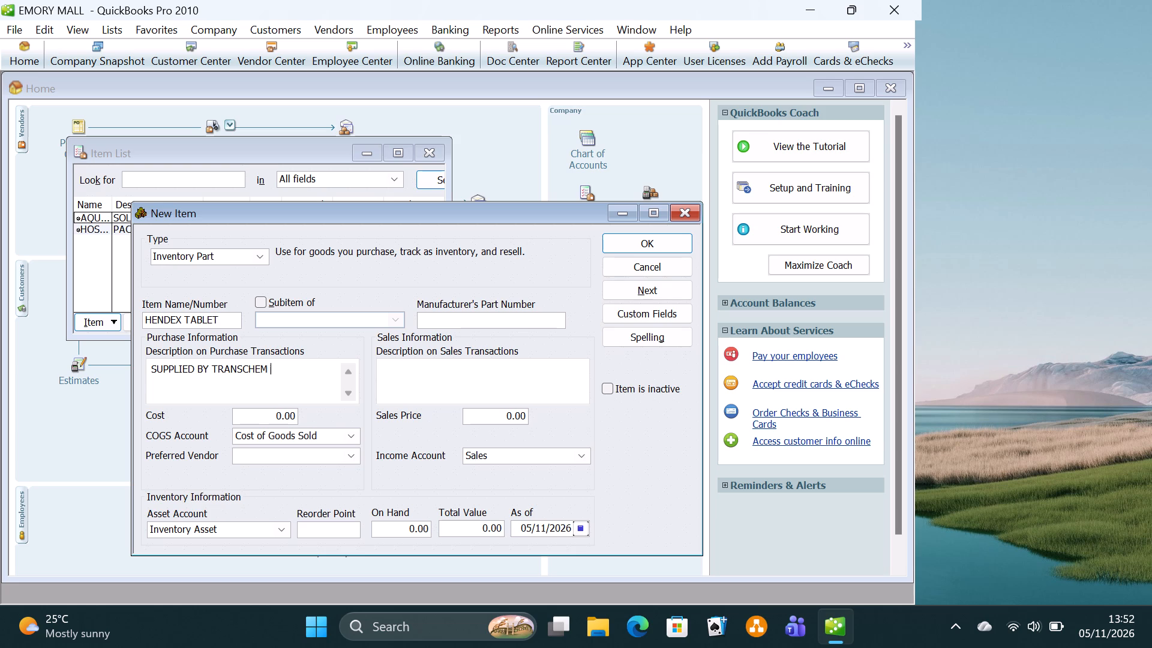
{"action": "type", "text": "CHEMIST"}
Replace the HENDEX TABLET item's description on sales transactions with PACKED IN PACKETS OF 240*20 GRAMS.
{"action": "left_click", "coordinate": [412, 379]}
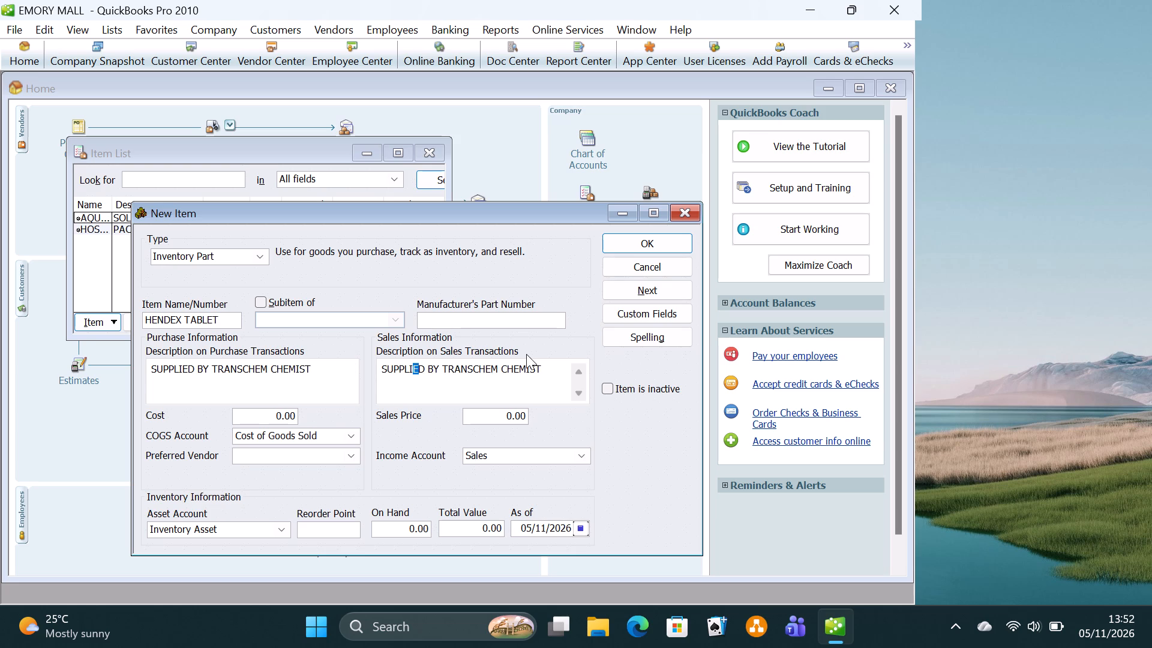
{"action": "left_click", "coordinate": [547, 370]}
{"action": "key", "text": "BackSpace"}
{"action": "key", "text": "BackSpace"}
{"action": "key", "text": "BackSpace"}
{"action": "key", "text": "BackSpace"}
{"action": "key", "text": "BackSpace"}
{"action": "key", "text": "BackSpace"}
{"action": "key", "text": "BackSpace"}
{"action": "key", "text": "BackSpace"}
{"action": "key", "text": "BackSpace"}
{"action": "key", "text": "BackSpace"}
{"action": "key", "text": "BackSpace"}
{"action": "key", "text": "BackSpace"}
{"action": "key", "text": "BackSpace"}
{"action": "key", "text": "BackSpace"}
{"action": "key", "text": "BackSpace"}
{"action": "key", "text": "BackSpace"}
{"action": "key", "text": "BackSpace"}
{"action": "key", "text": "BackSpace"}
{"action": "key", "text": "BackSpace"}
{"action": "key", "text": "BackSpace"}
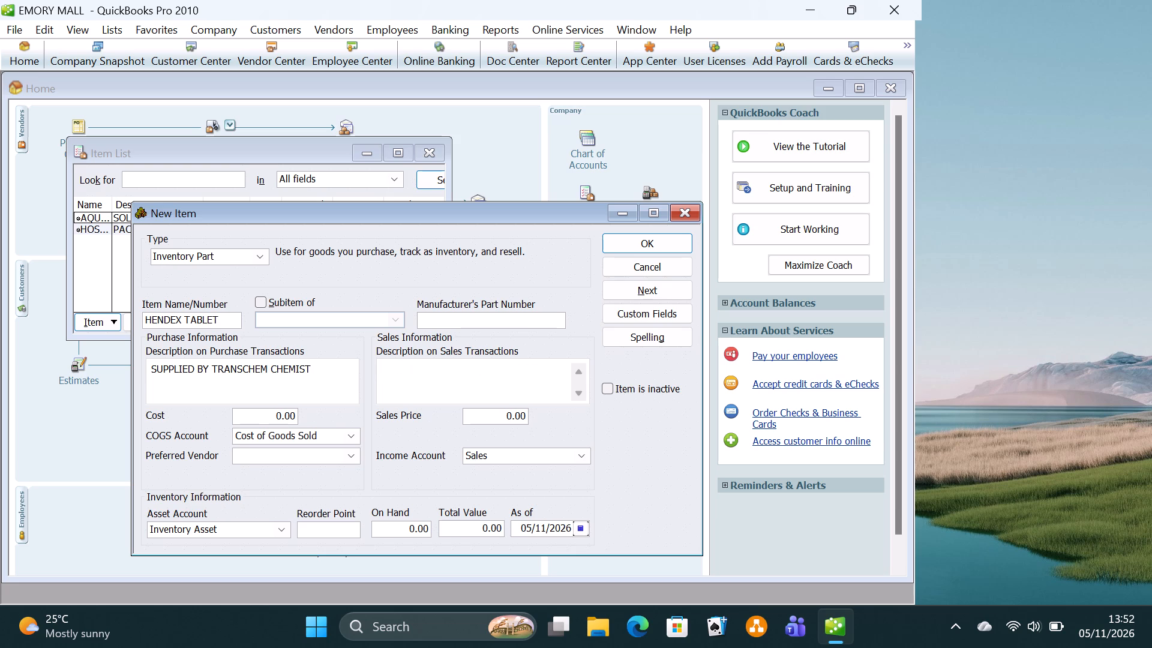
{"action": "type", "text": "PACKED IN PACKETS OF"}
{"action": "key", "text": "space"}
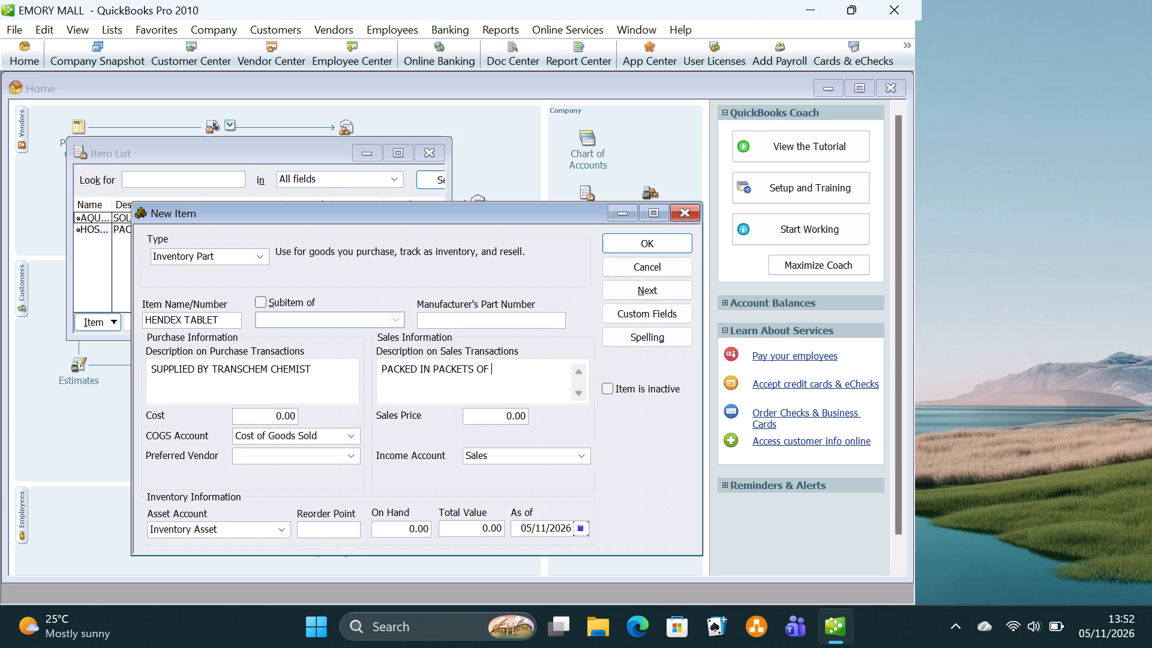
{"action": "type", "text": "240"}
{"action": "type", "text": "*20 GRAMS"}
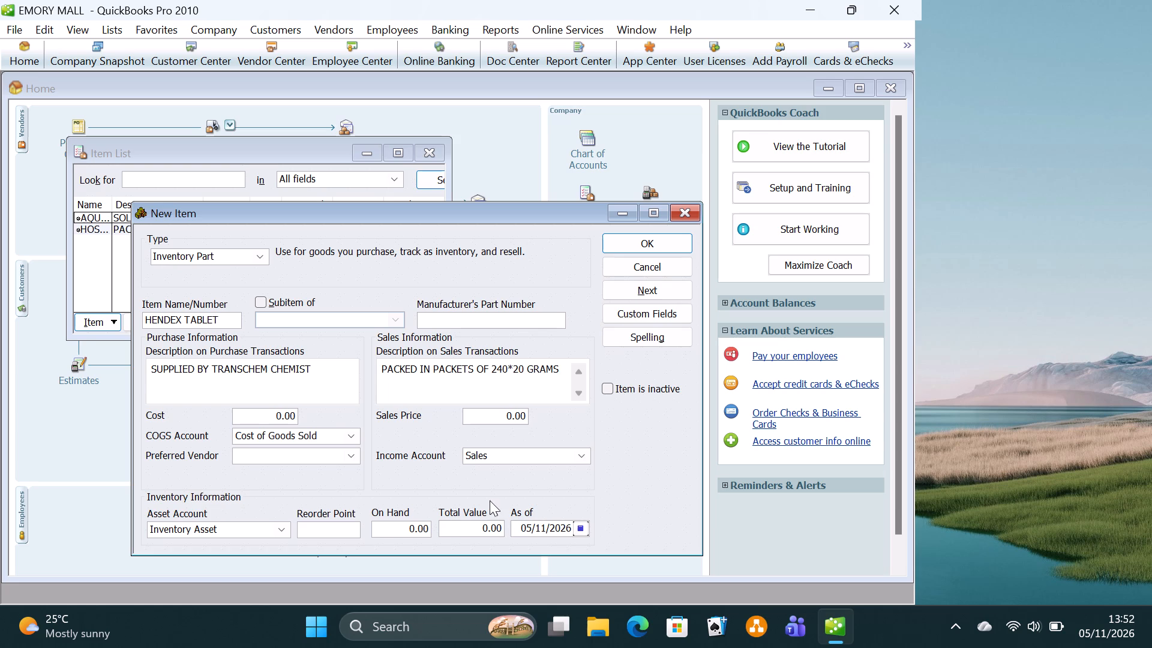
Give HENDEX TABLET reorder point 500, 410 on hand, cost 520 and sales price 560, and save it, keeping TRANSCHEM as spelled.
{"action": "left_click", "coordinate": [350, 534]}
{"action": "type", "text": "500"}
{"action": "left_click", "coordinate": [393, 519]}
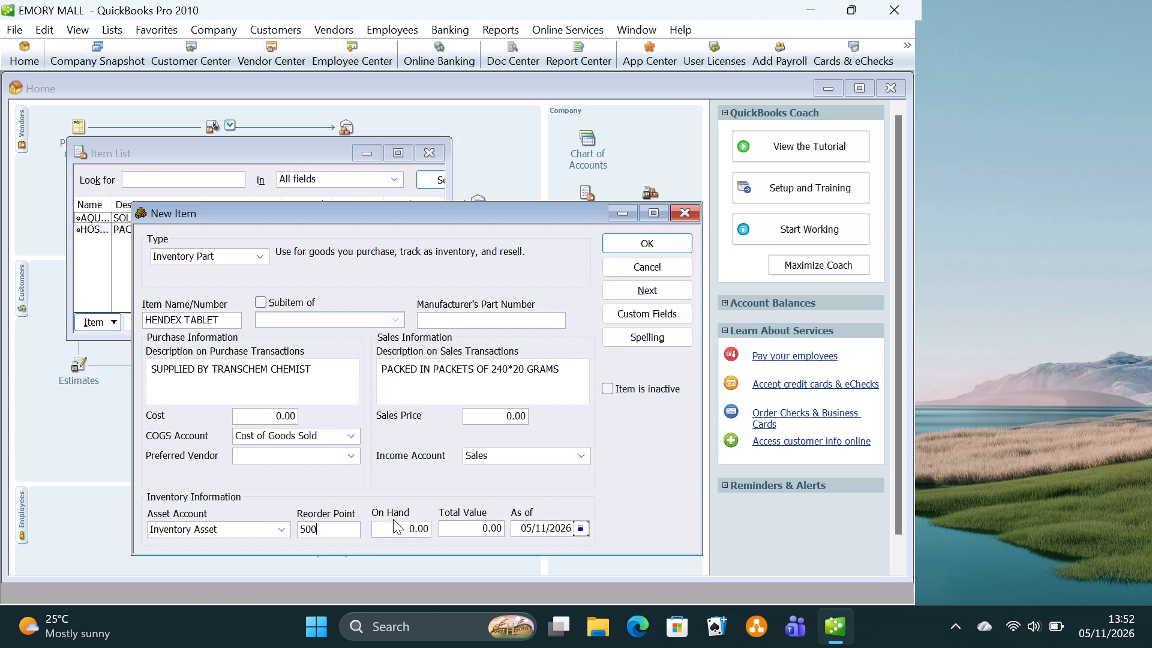
{"action": "left_click", "coordinate": [394, 530]}
{"action": "key", "text": "4"}
{"action": "key", "text": "1"}
{"action": "left_click", "coordinate": [272, 421]}
{"action": "type", "text": "52"}
{"action": "left_click", "coordinate": [489, 409]}
{"action": "type", "text": "56"}
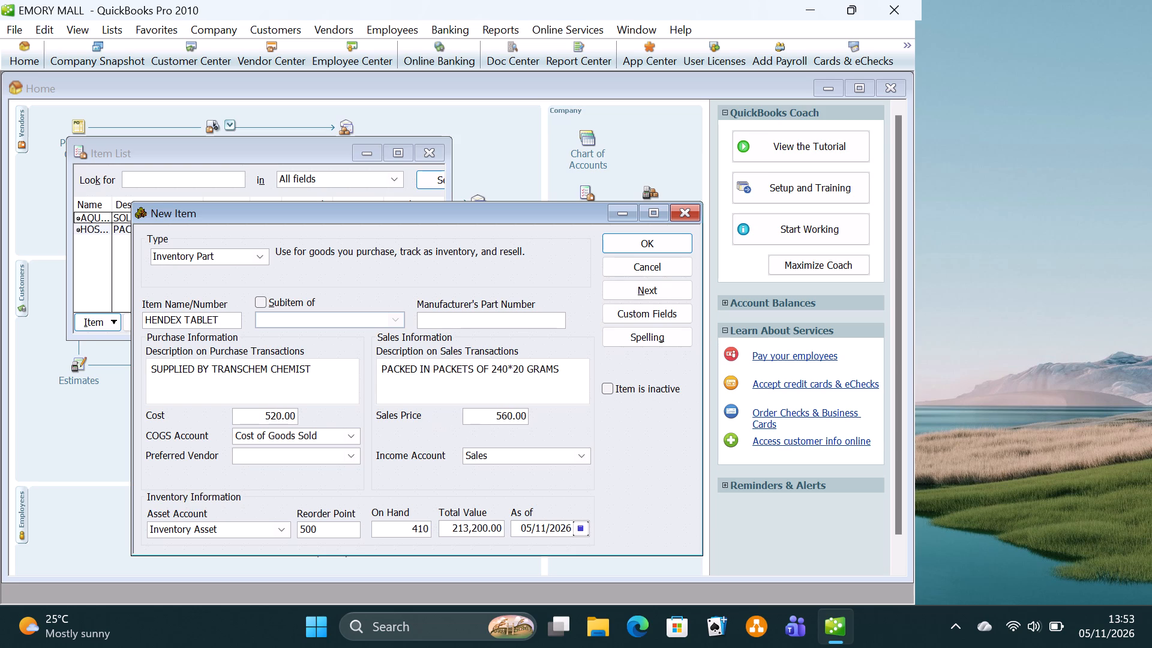
{"action": "left_click", "coordinate": [667, 293]}
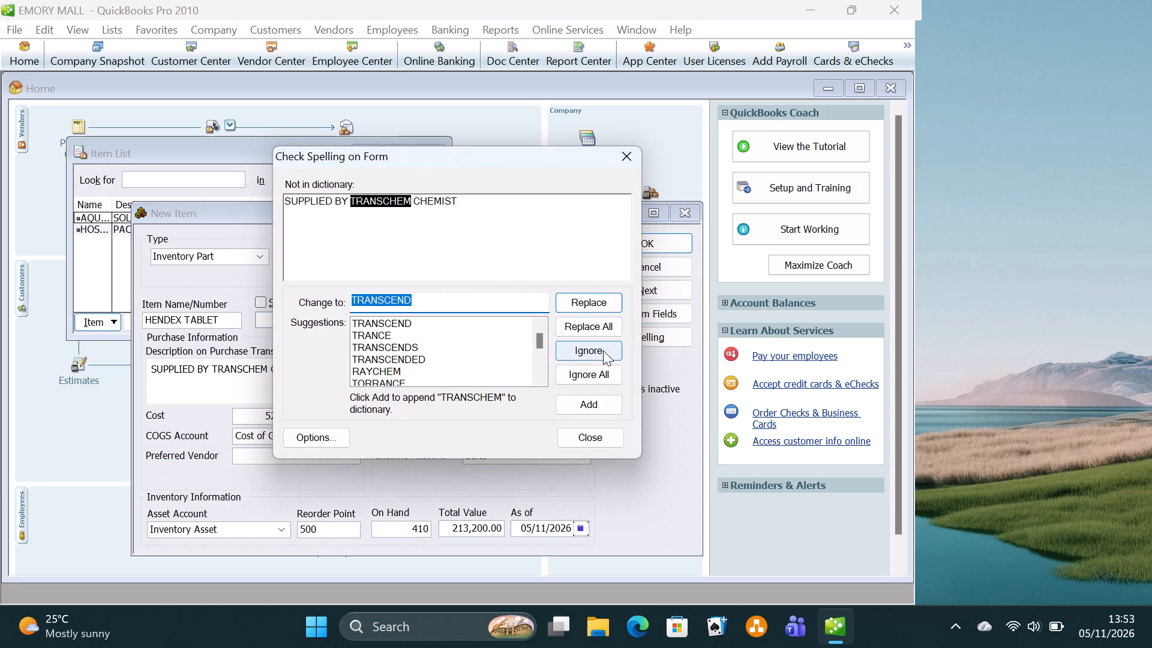
{"action": "left_click", "coordinate": [602, 349]}
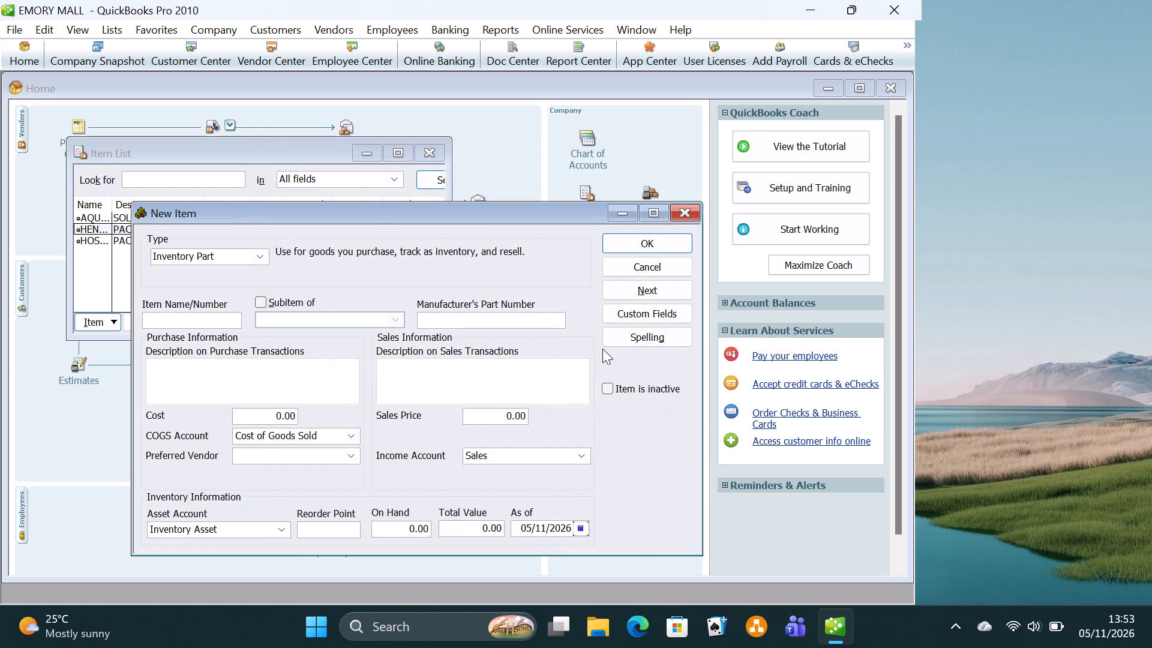
Name the next Inventory Part item KANGAROO SUEDE and set its description on purchase transactions to LIGHT INDUSTRY.
{"action": "left_click", "coordinate": [206, 322]}
{"action": "type", "text": "KANGAROO SUEDE"}
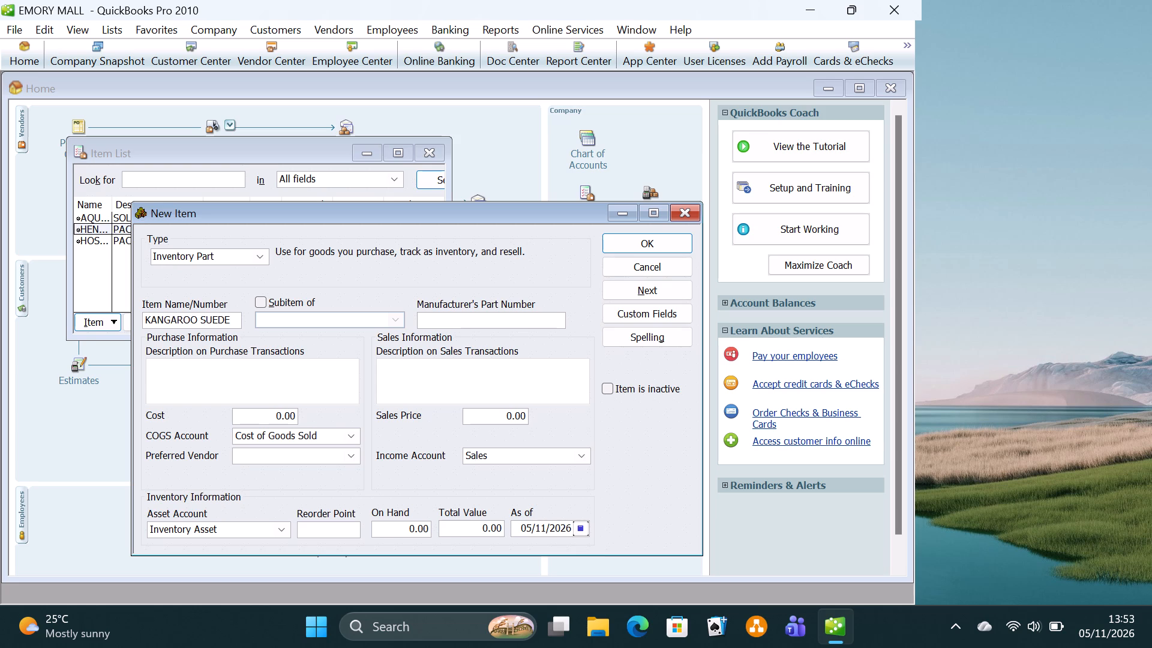
{"action": "left_click", "coordinate": [166, 366]}
{"action": "type", "text": "LIGHT INDUSTRY"}
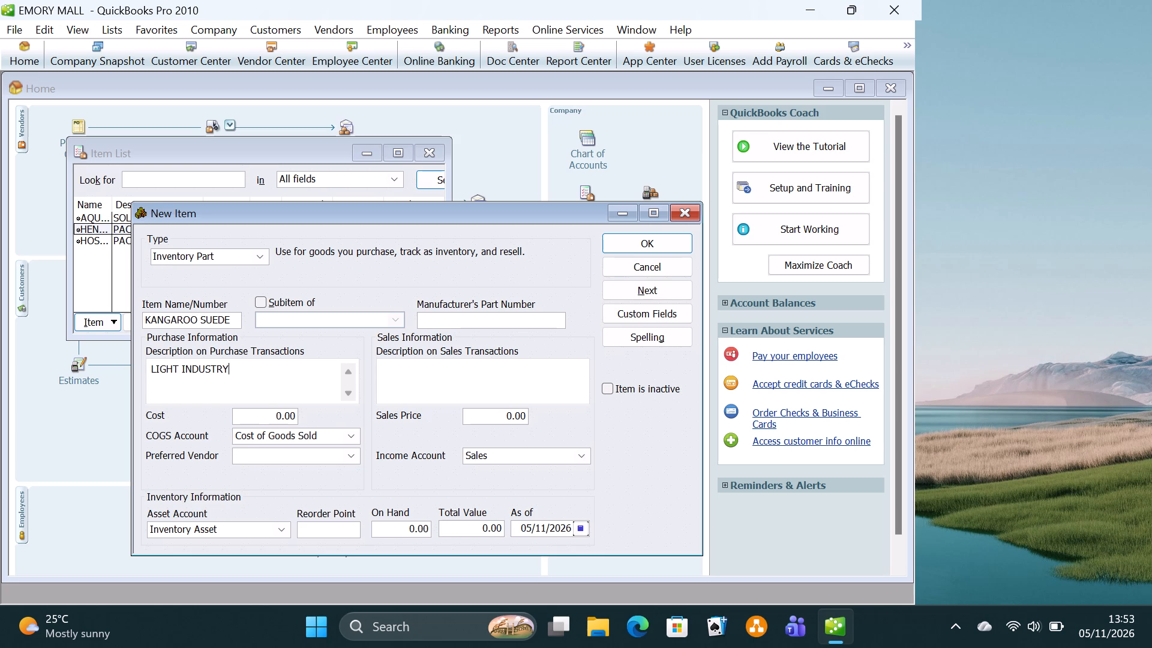
Replace the KANGAROO SUEDE item's description on sales transactions with PACKED IN CONTAINERS OF 100 GRAMS.
{"action": "left_click", "coordinate": [389, 373]}
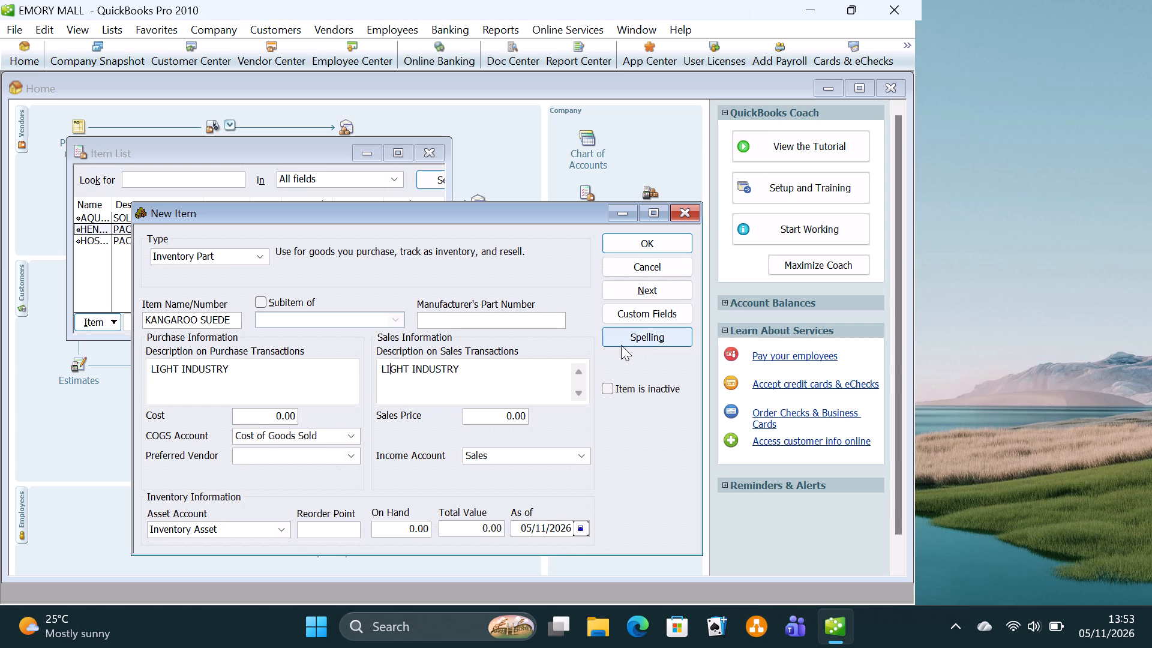
{"action": "left_click", "coordinate": [493, 370]}
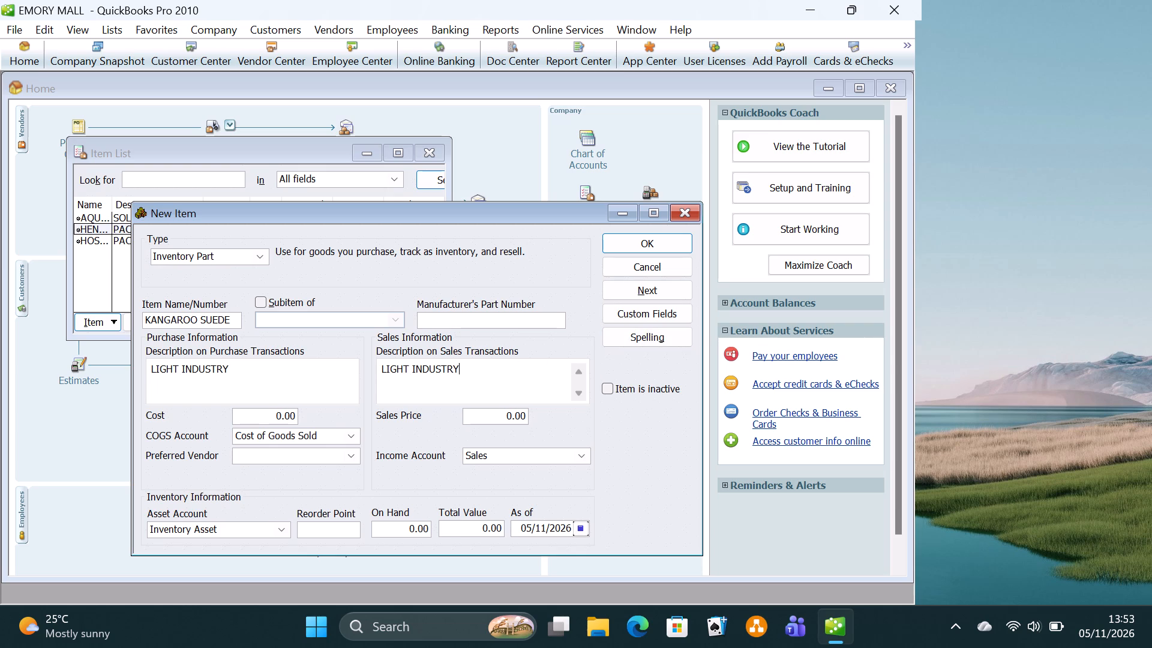
{"action": "key", "text": "BackSpace"}
{"action": "key", "text": "BackSpace"}
{"action": "key", "text": "BackSpace"}
{"action": "key", "text": "BackSpace"}
{"action": "key", "text": "BackSpace"}
{"action": "key", "text": "BackSpace"}
{"action": "key", "text": "BackSpace"}
{"action": "key", "text": "BackSpace"}
{"action": "key", "text": "BackSpace"}
{"action": "key", "text": "BackSpace"}
{"action": "key", "text": "BackSpace"}
{"action": "key", "text": "BackSpace"}
{"action": "key", "text": "BackSpace"}
{"action": "key", "text": "BackSpace"}
{"action": "type", "text": "PACKED IN CONTAINERS OF"}
{"action": "key", "text": "space"}
{"action": "type", "text": "100N"}
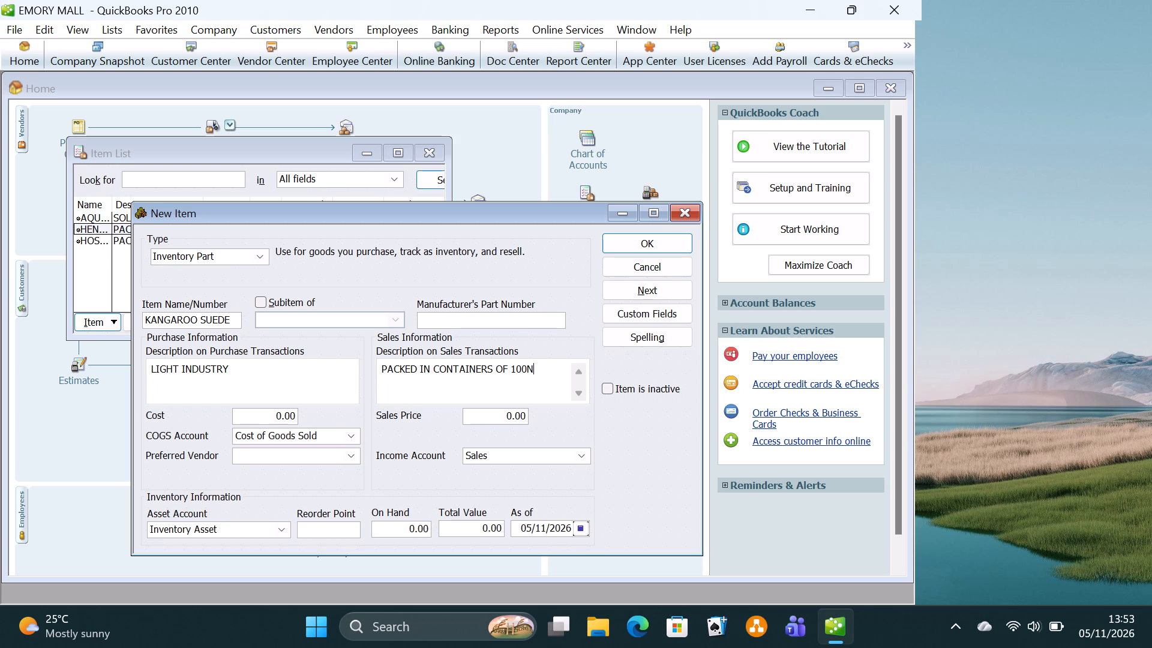
{"action": "key", "text": "BackSpace"}
{"action": "key", "text": "space"}
{"action": "type", "text": "GRAMS"}
{"action": "key", "text": "space"}
Set KANGAROO SUEDE's cost to 980, sales price to 1,060, reorder point to 300 and on-hand quantity to 670.
{"action": "left_click", "coordinate": [266, 416]}
{"action": "type", "text": "98"}
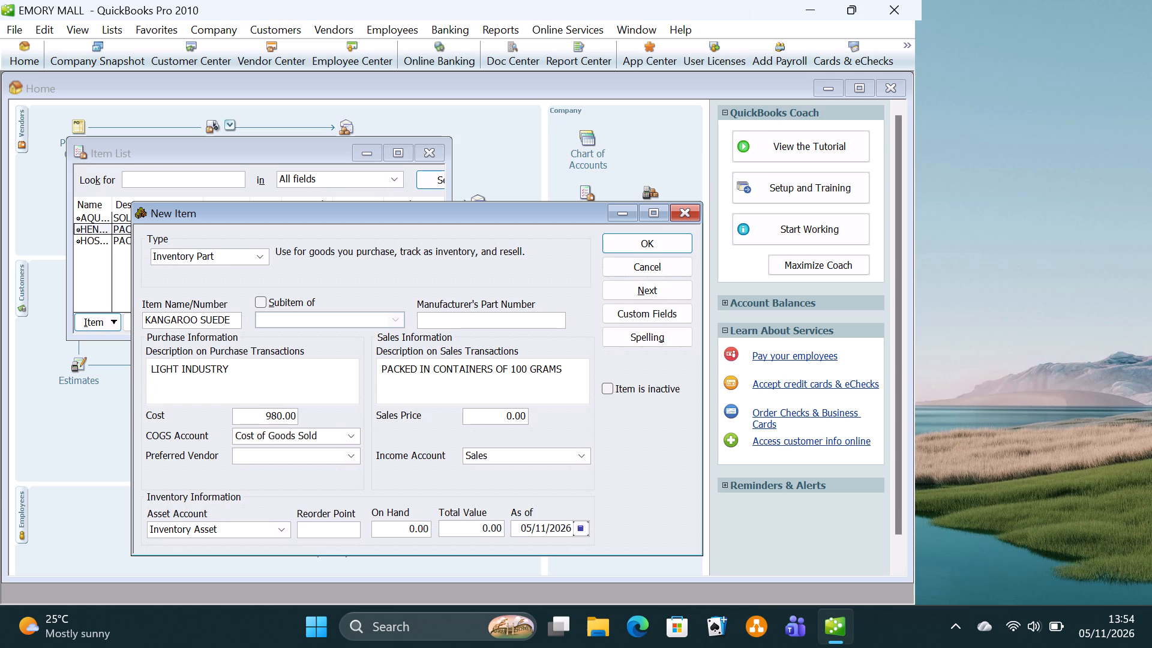
{"action": "left_click", "coordinate": [491, 421]}
{"action": "type", "text": "106"}
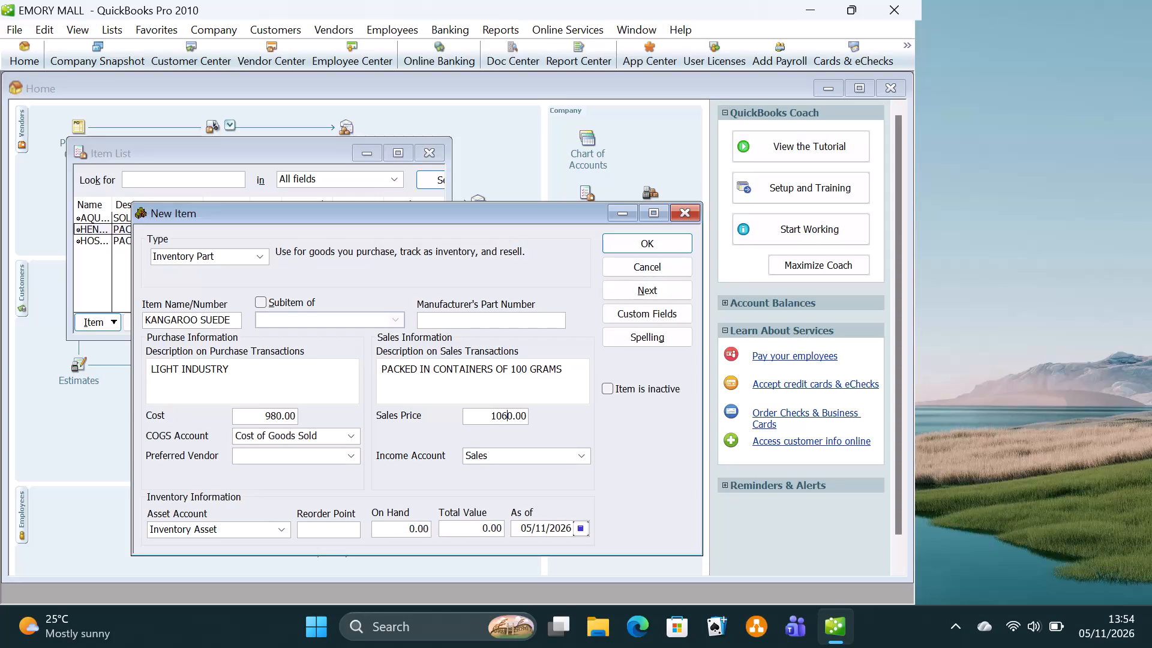
{"action": "left_click", "coordinate": [350, 527]}
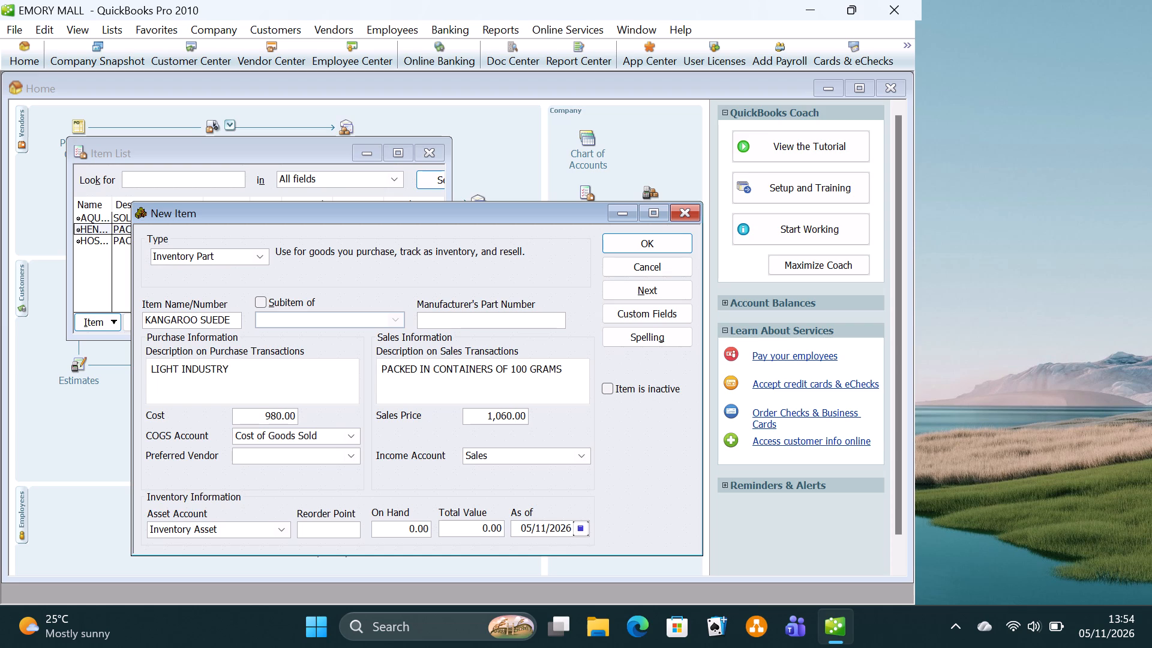
{"action": "key", "text": "4"}
{"action": "key", "text": "BackSpace"}
{"action": "type", "text": "300"}
{"action": "left_click", "coordinate": [403, 530]}
{"action": "type", "text": "67"}
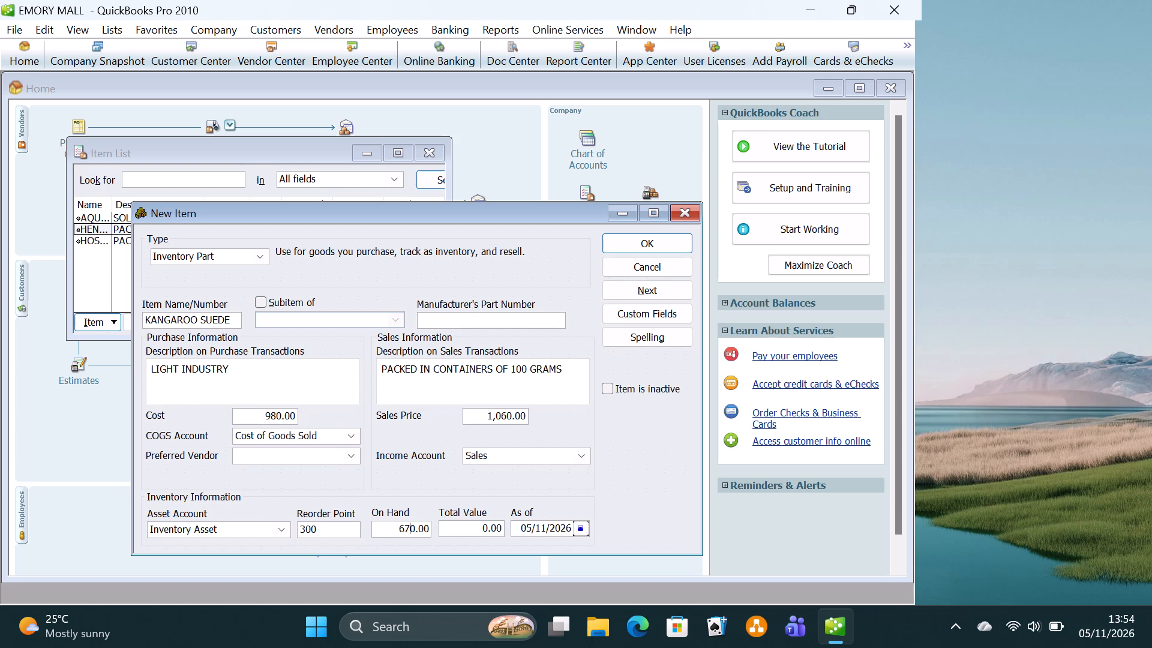
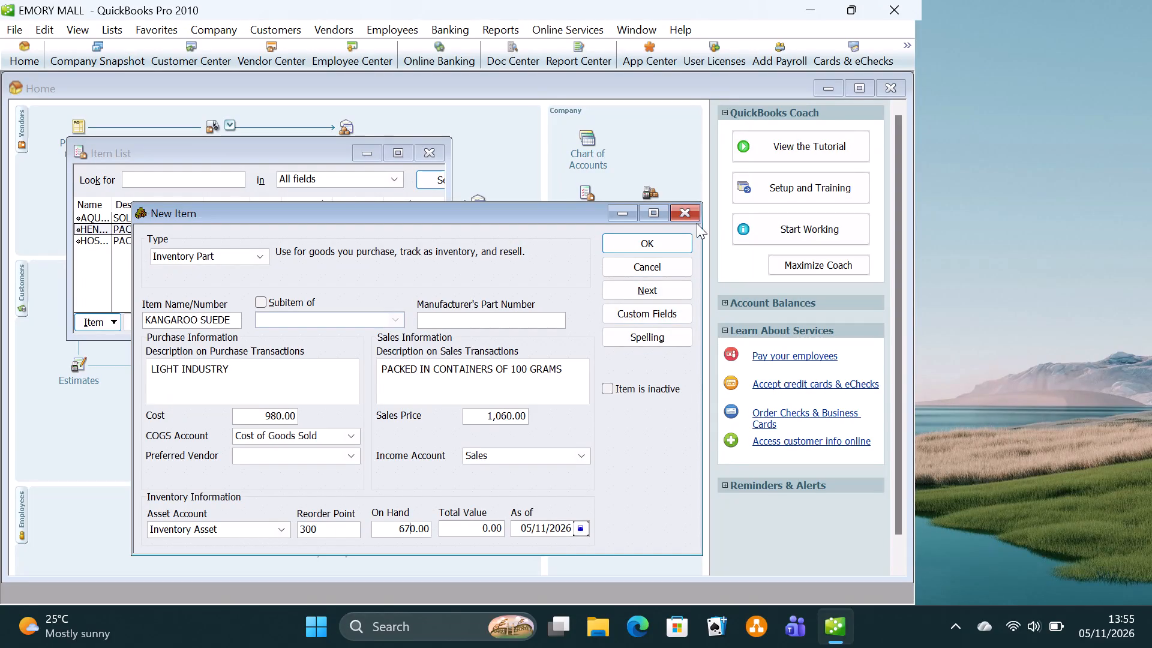
Discard the unsaved KANGAROO SUEDE item without saving its data, and close the Item List.
{"action": "left_click", "coordinate": [692, 206]}
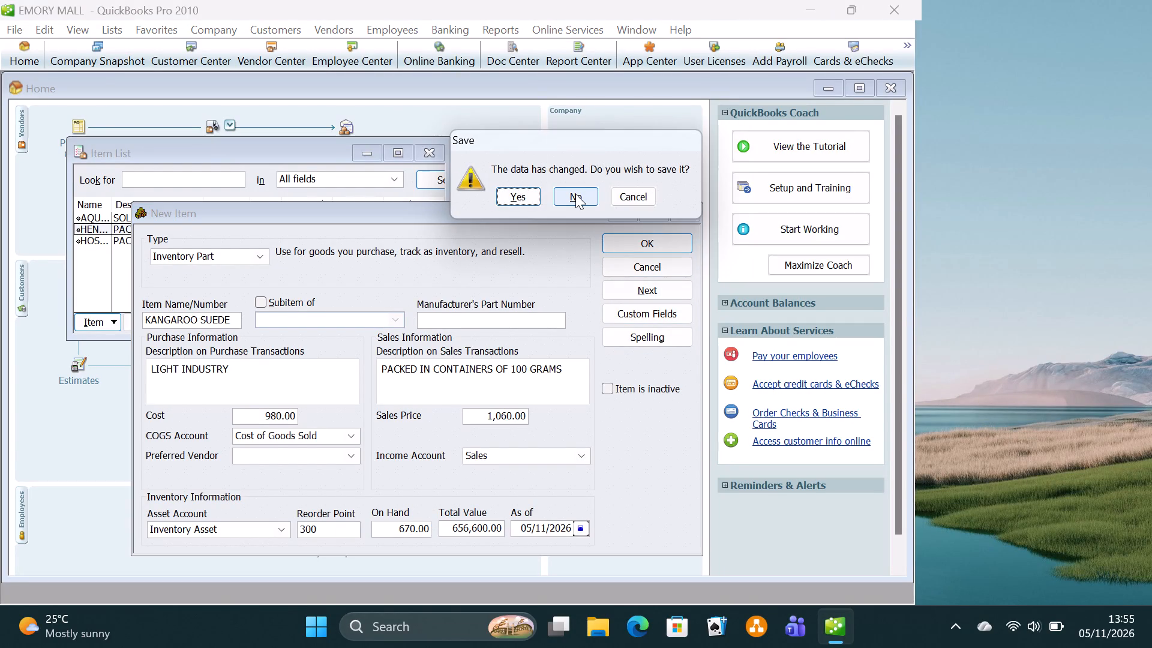
{"action": "left_click", "coordinate": [575, 194]}
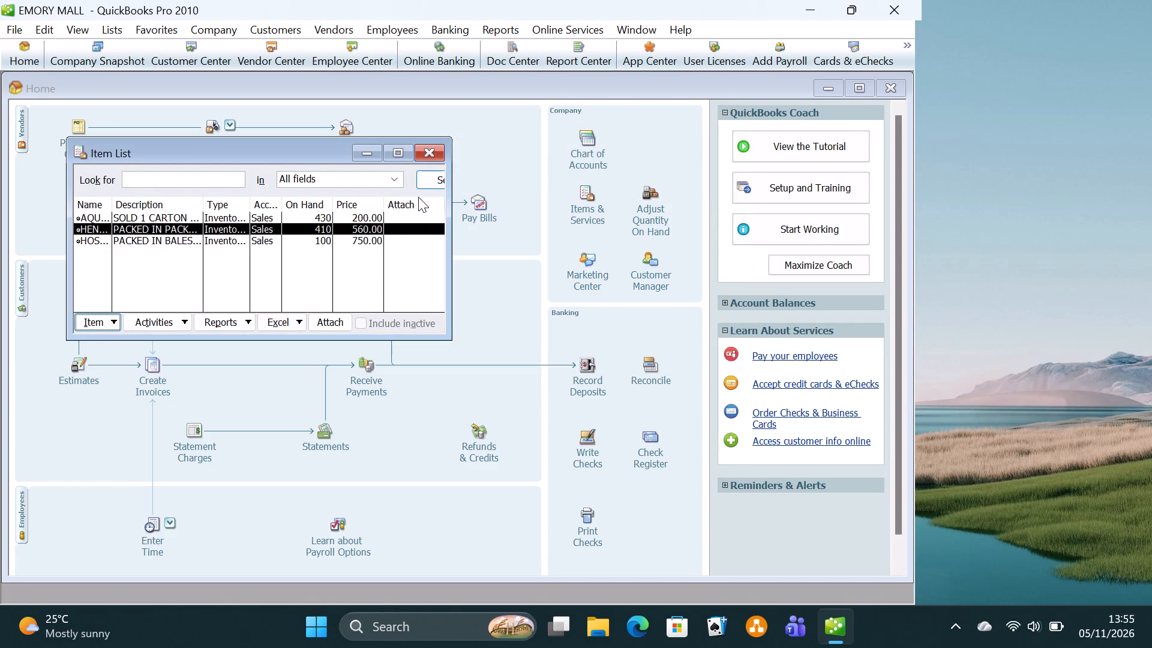
{"action": "left_click", "coordinate": [428, 143]}
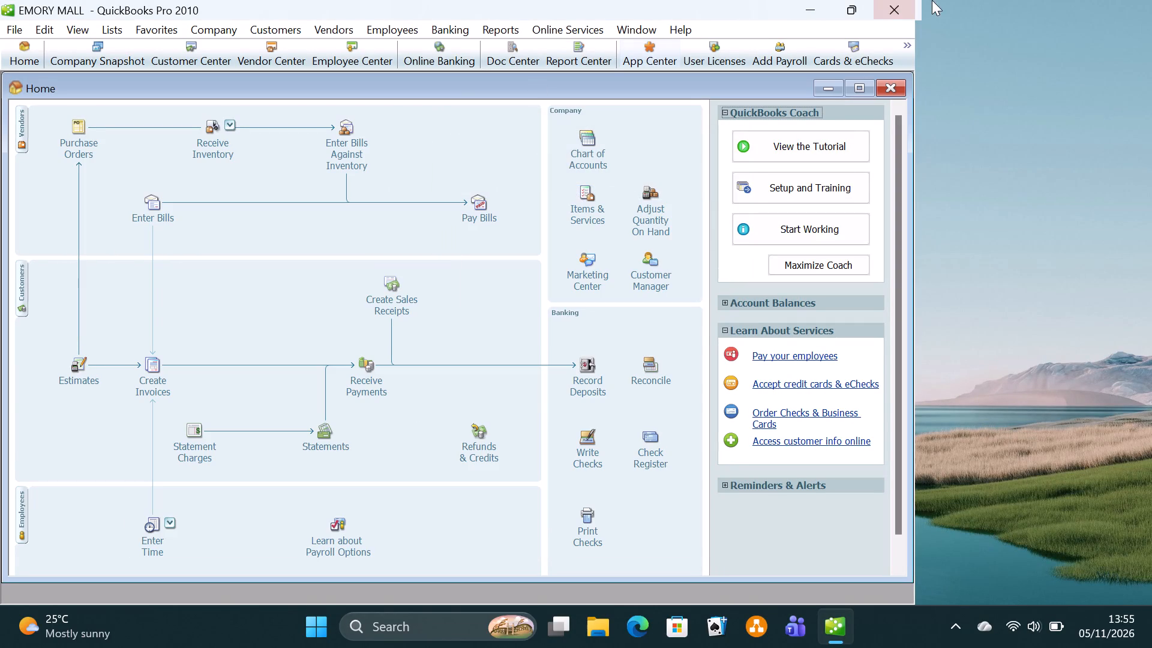
Exit QuickBooks with the EMORY MALL company file open.
{"action": "left_click", "coordinate": [894, 0]}
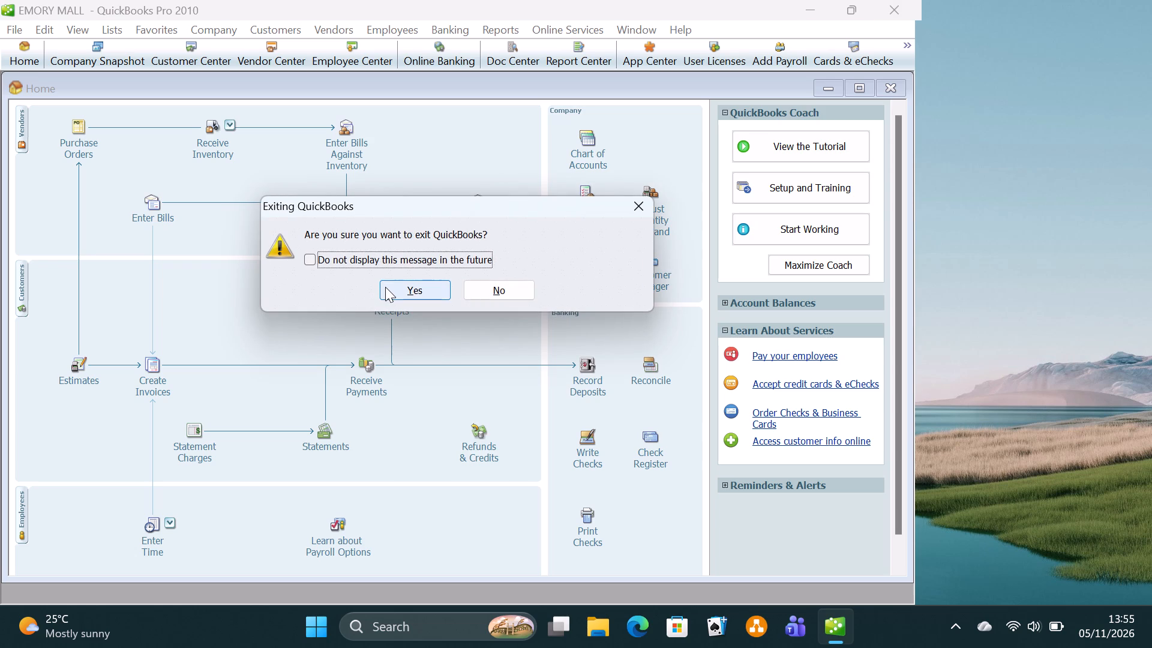
Confirm exiting QuickBooks.
{"action": "left_click", "coordinate": [407, 292]}
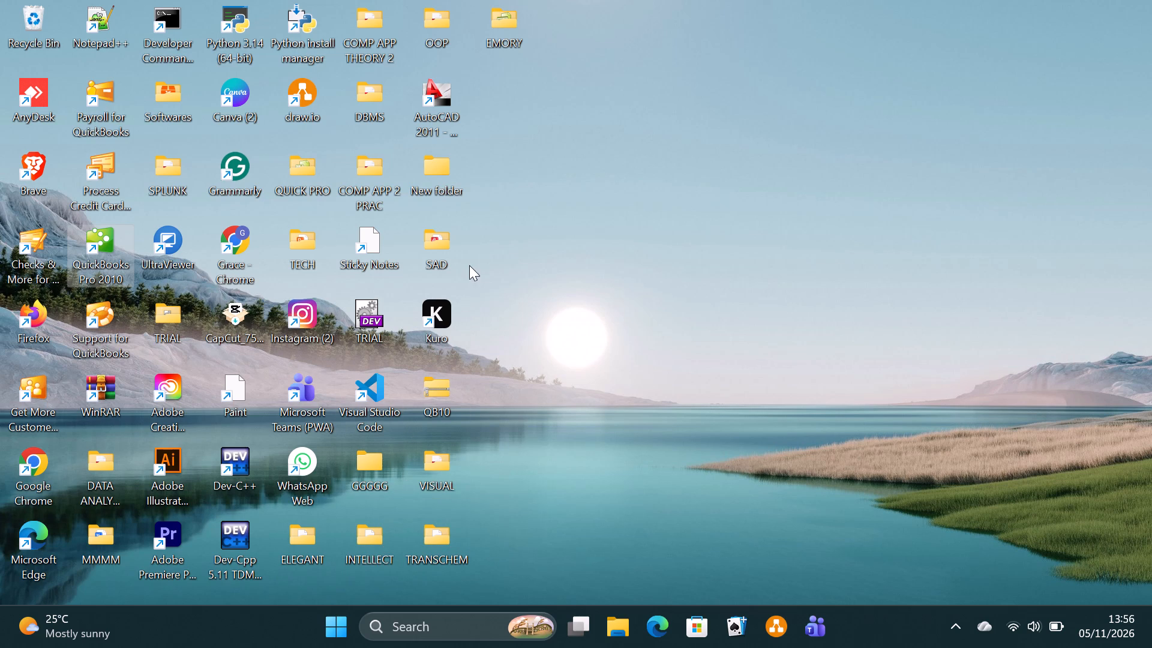
Delete the EMORY folder from the desktop.
{"action": "right_click", "coordinate": [500, 20]}
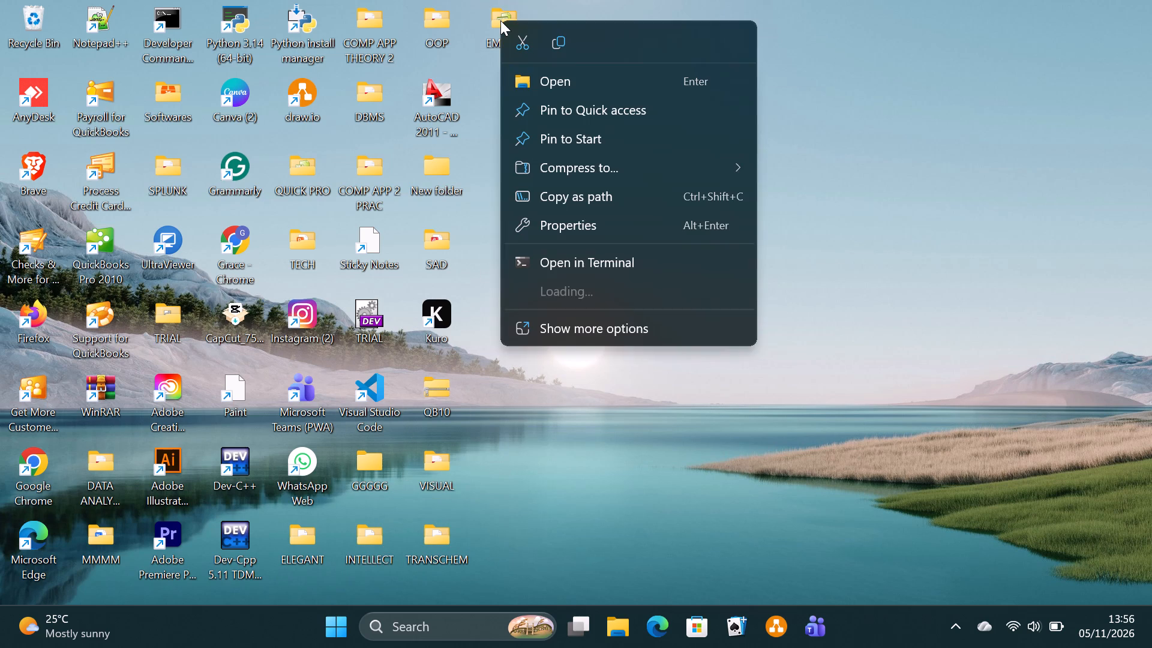
{"action": "left_click", "coordinate": [627, 36]}
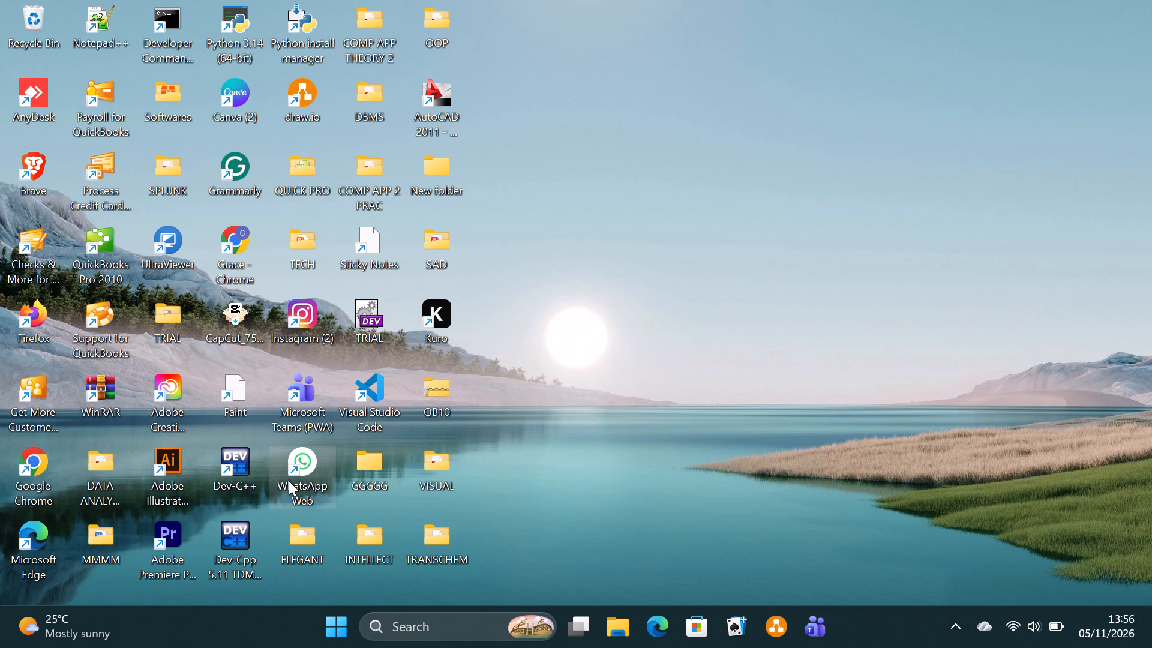
Open WhatsApp Web from its desktop shortcut.
{"action": "double_click", "coordinate": [301, 461]}
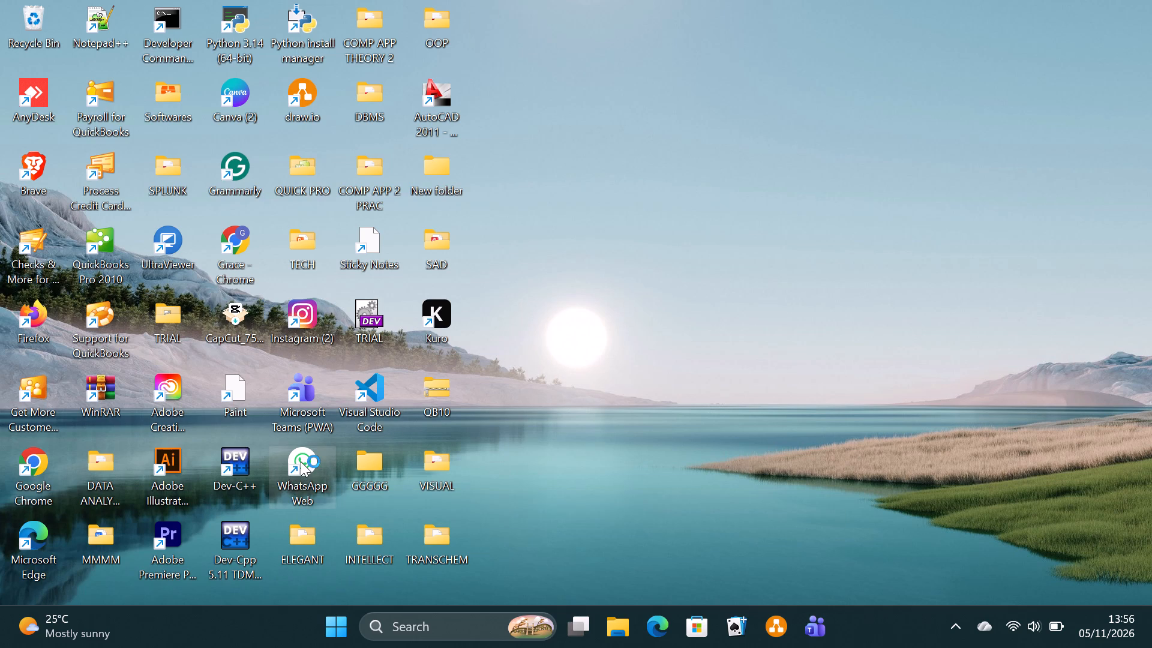